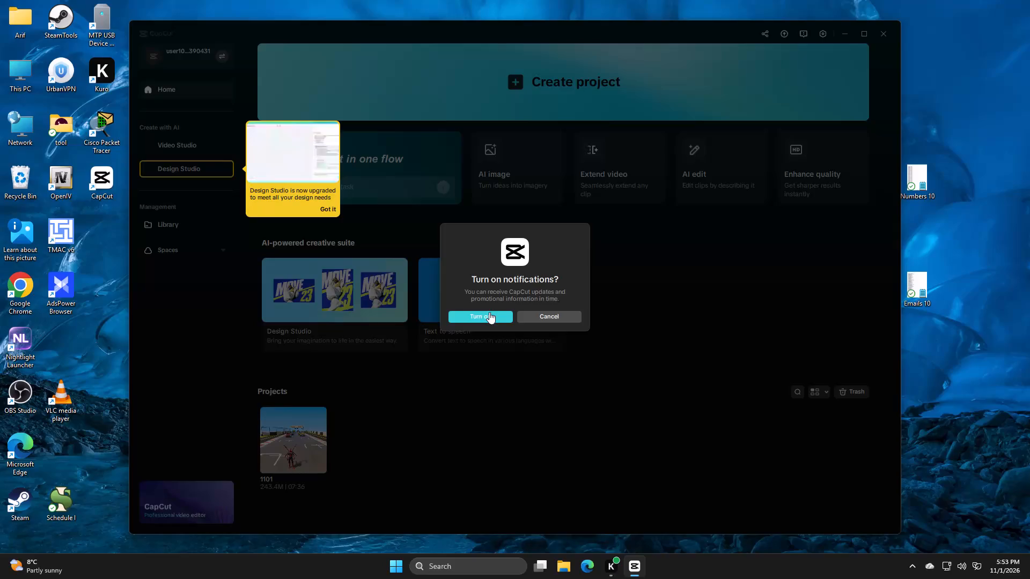
Decline turning on notifications and dismiss the Design Studio upgrade tip.
{"action": "left_click", "coordinate": [534, 316]}
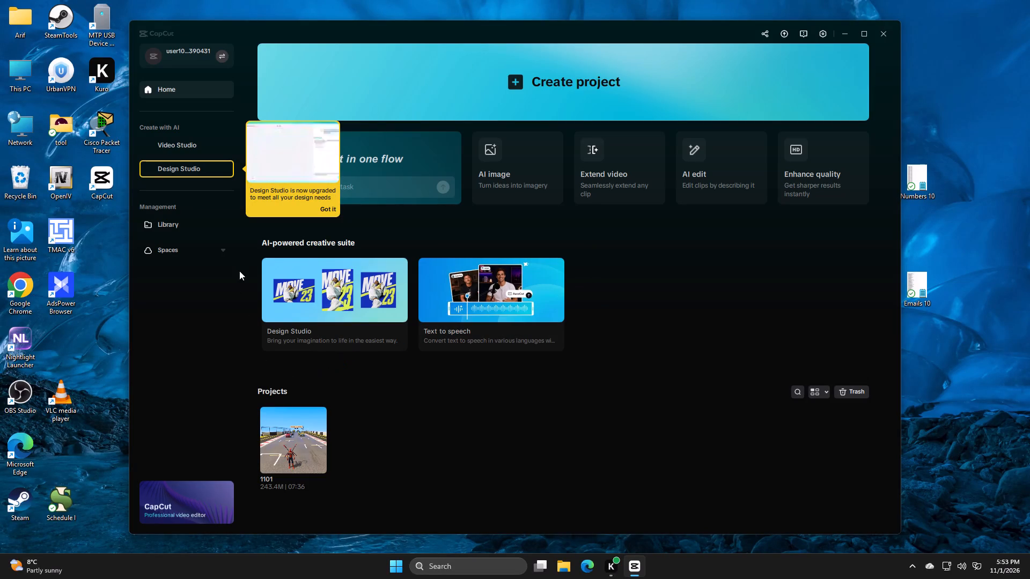
{"action": "left_click", "coordinate": [332, 211]}
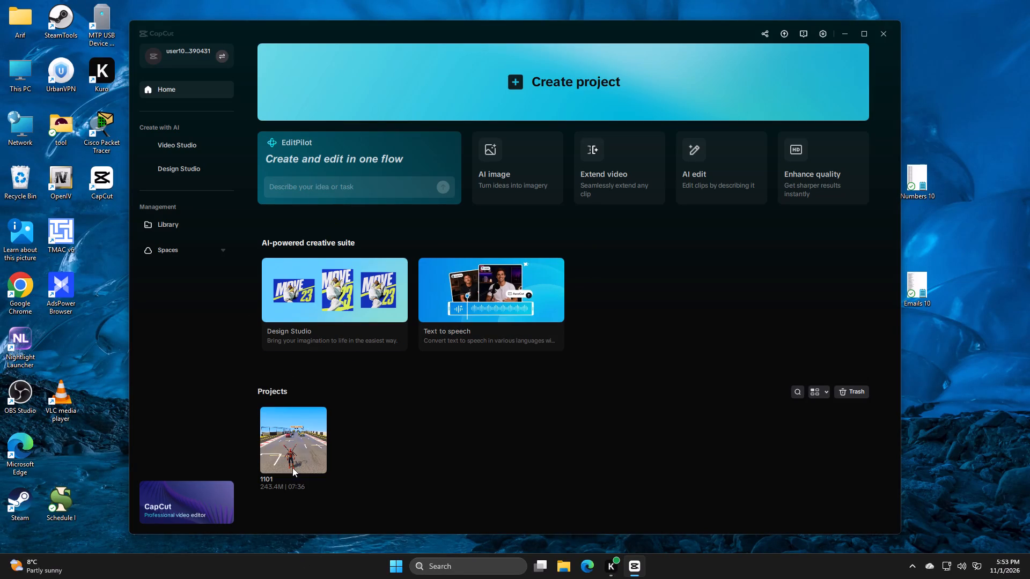
Open the existing project 1101 from the Projects list.
{"action": "left_click", "coordinate": [292, 459]}
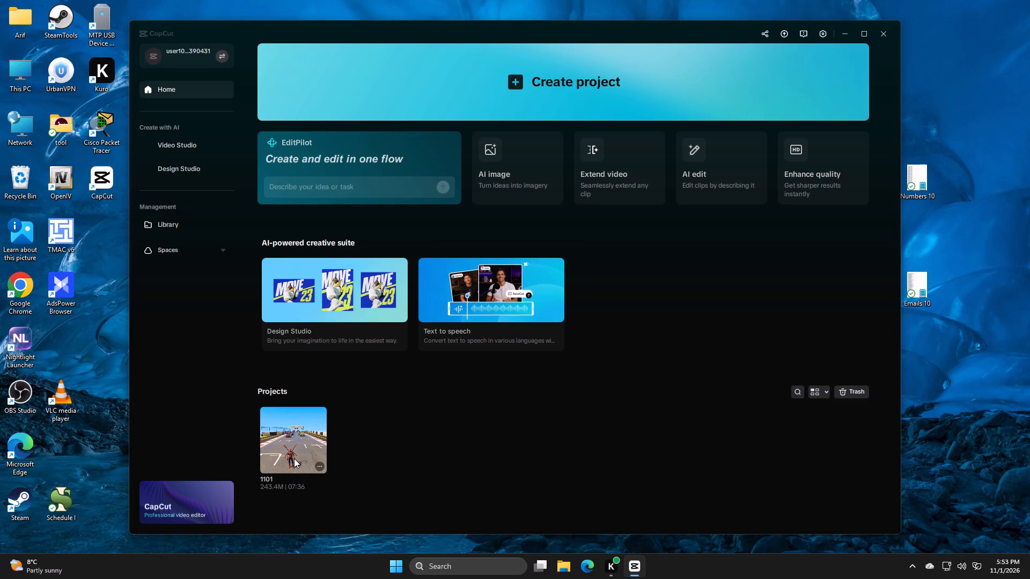
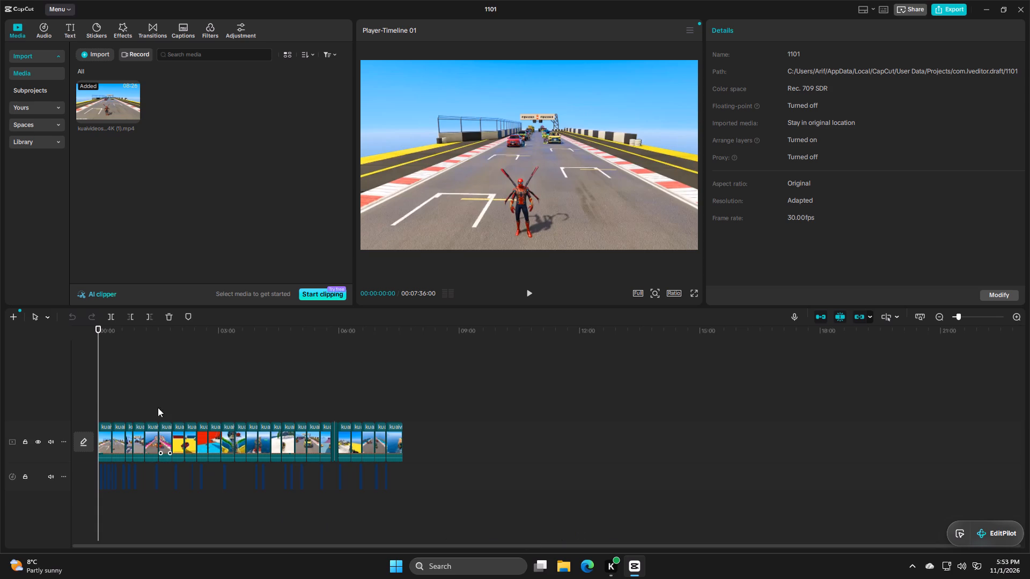
Skim the edited clips along the timeline from the beginning, then play the footage from about 4:32 to review the scene changes.
{"action": "left_click_drag", "start_coordinate": [97, 392], "coordinate": [110, 392]}
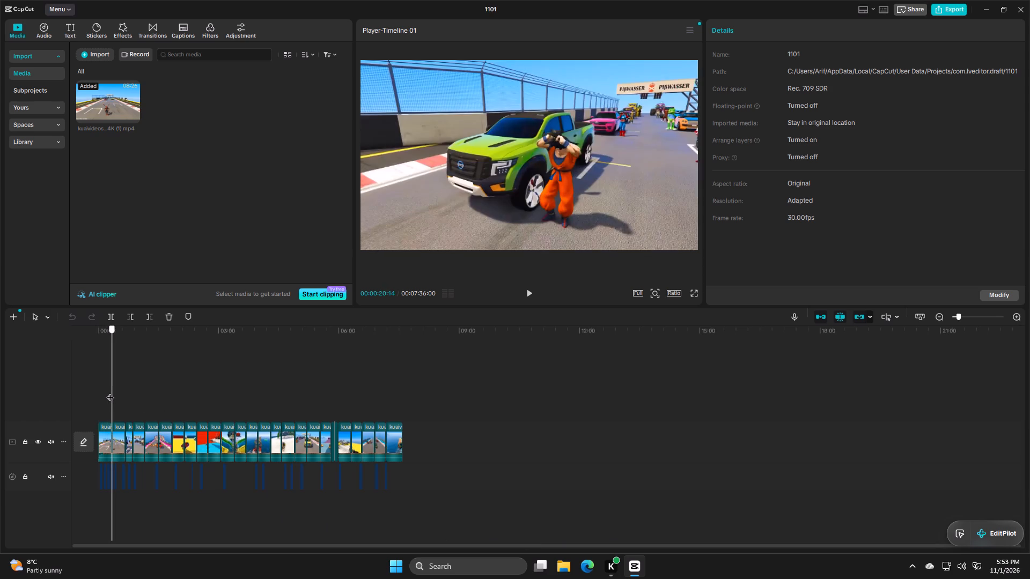
{"action": "left_click_drag", "start_coordinate": [110, 392], "coordinate": [123, 394]}
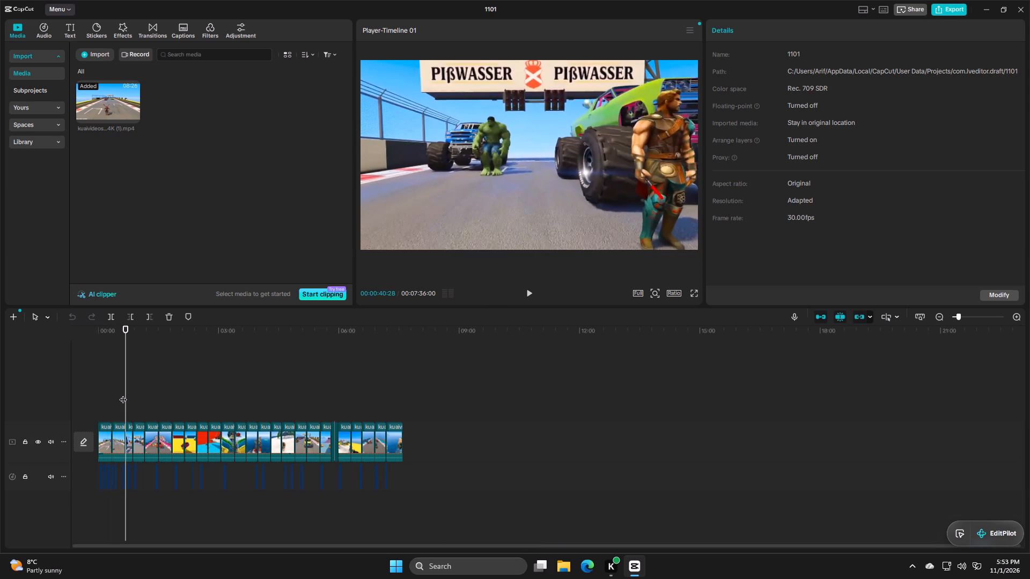
{"action": "scroll", "coordinate": [123, 394], "scroll_direction": "up", "scroll_amount": 19, "text": "ctrl"}
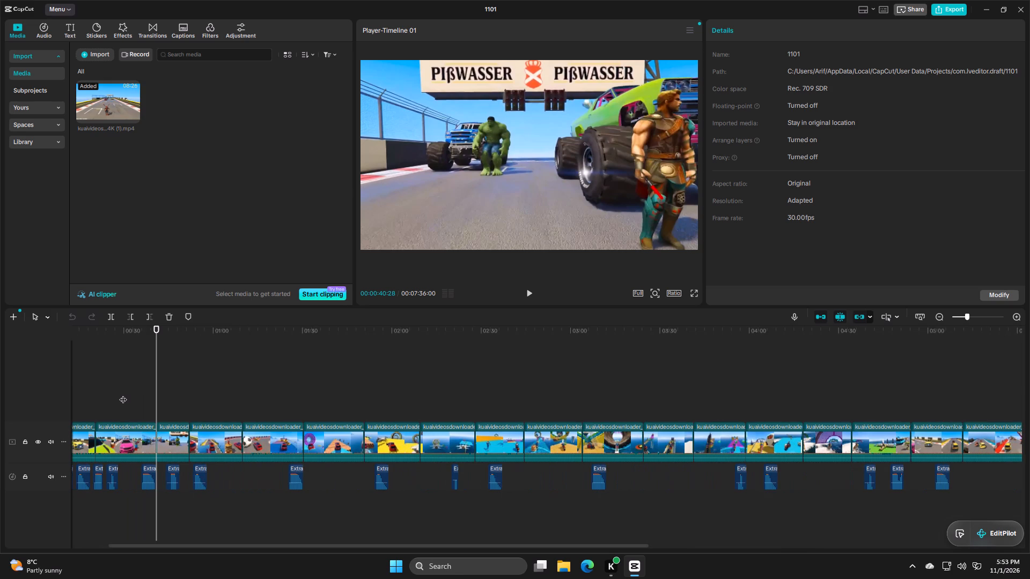
{"action": "left_click", "coordinate": [176, 402]}
{"action": "left_click_drag", "start_coordinate": [176, 402], "coordinate": [177, 403]}
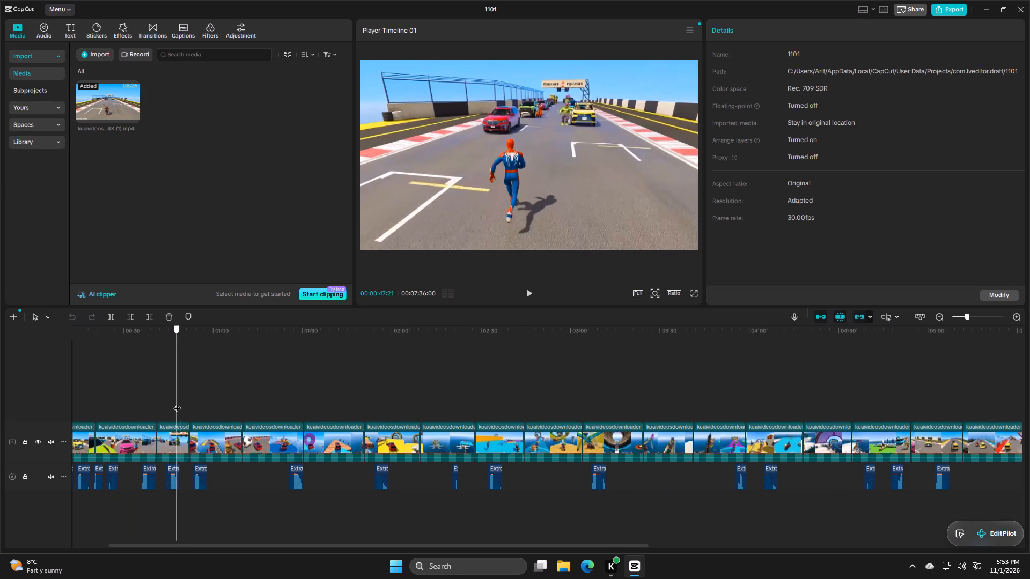
{"action": "left_click_drag", "start_coordinate": [177, 403], "coordinate": [187, 413]}
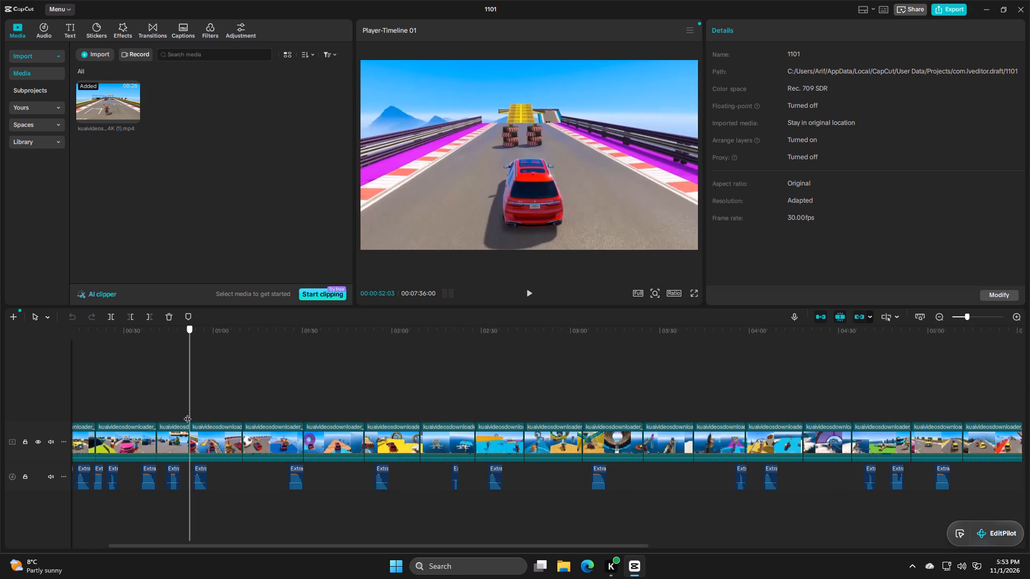
{"action": "left_click_drag", "start_coordinate": [187, 413], "coordinate": [318, 411]}
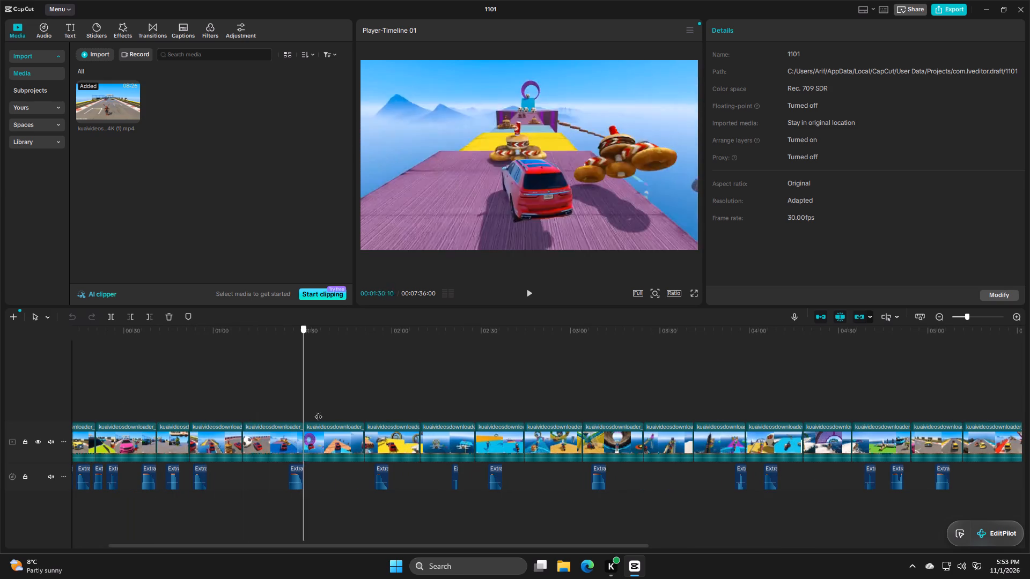
{"action": "left_click_drag", "start_coordinate": [318, 411], "coordinate": [445, 410]}
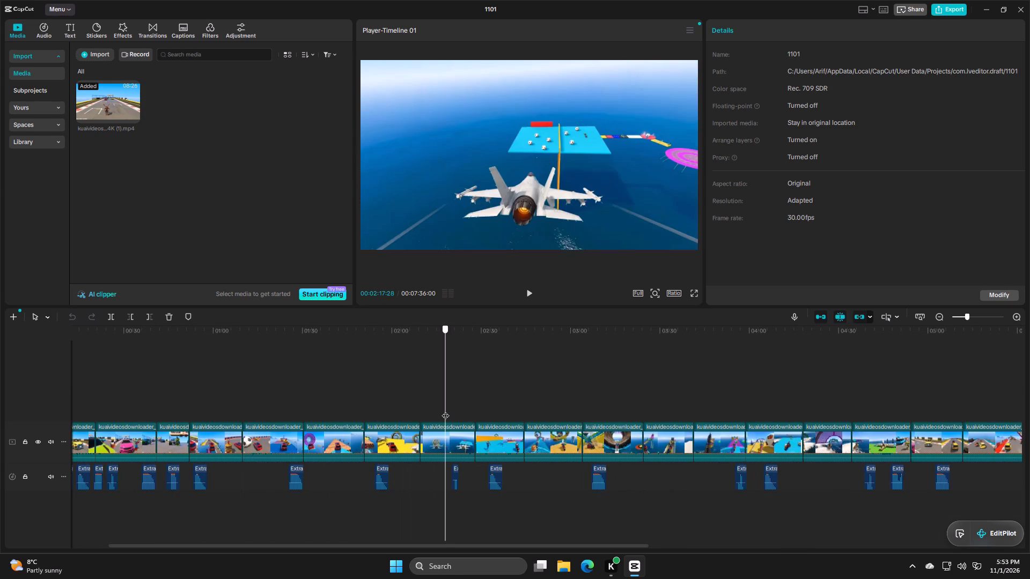
{"action": "left_click_drag", "start_coordinate": [445, 410], "coordinate": [524, 418]}
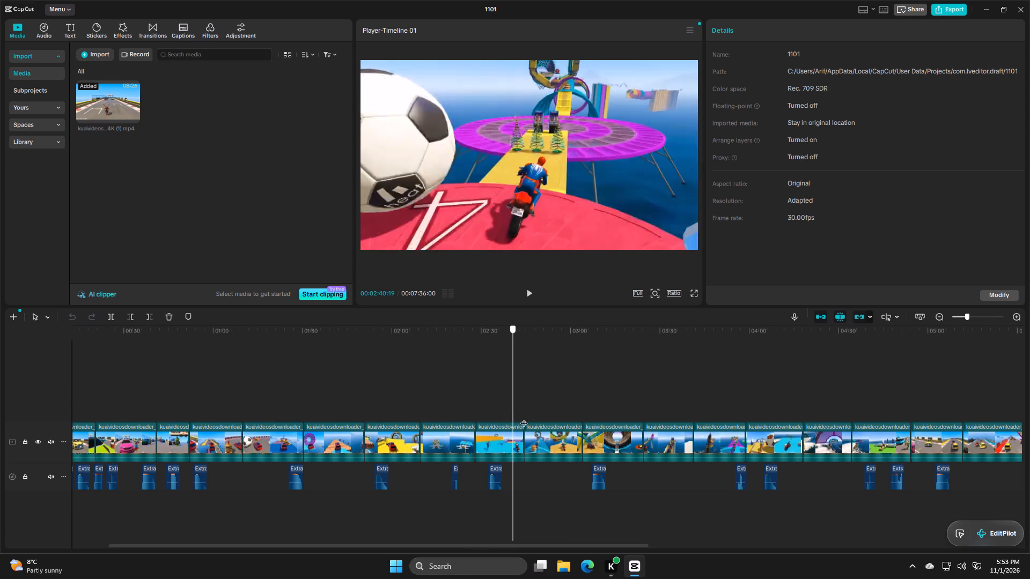
{"action": "left_click_drag", "start_coordinate": [524, 418], "coordinate": [663, 402]}
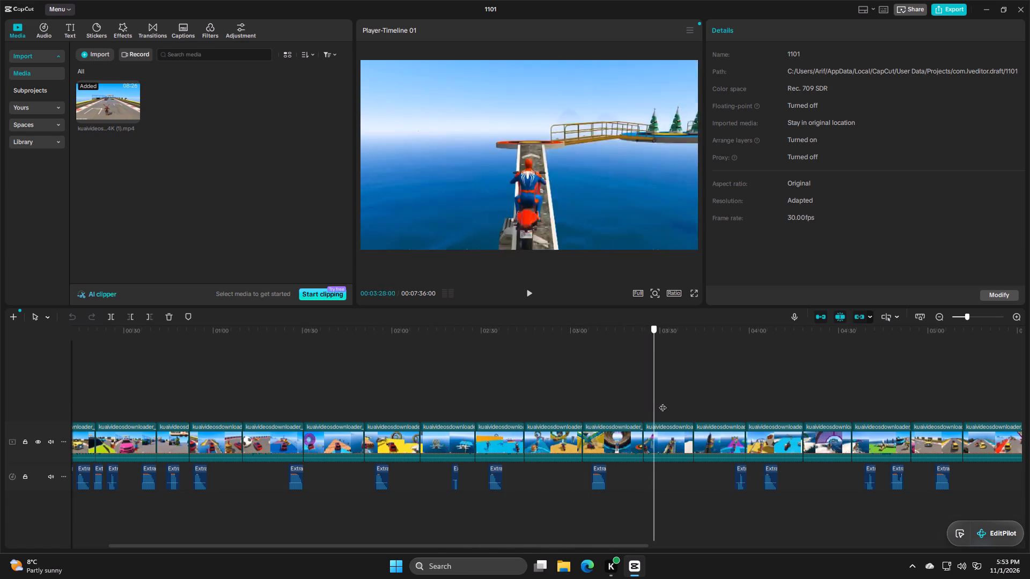
{"action": "left_click_drag", "start_coordinate": [663, 402], "coordinate": [770, 395]}
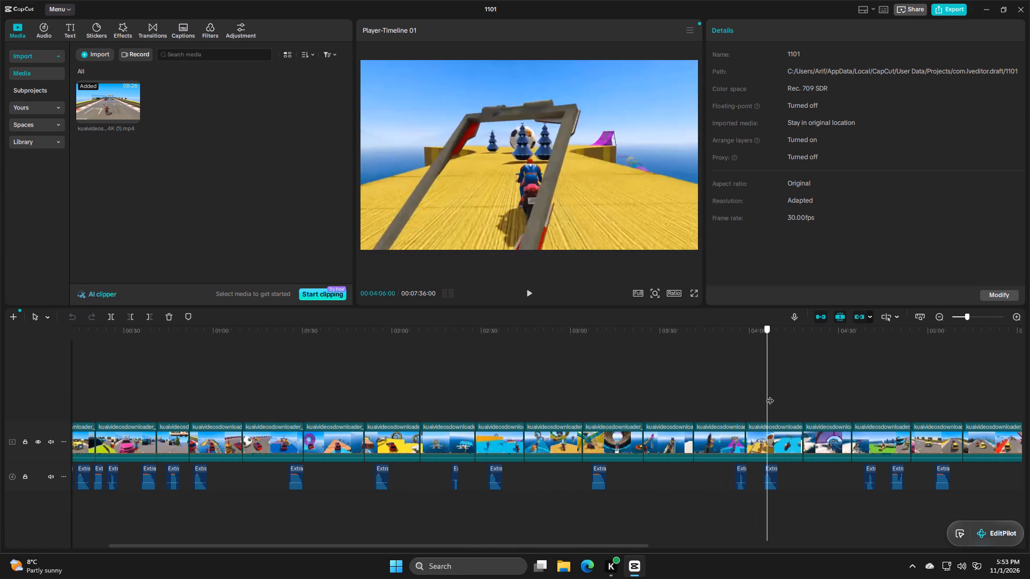
{"action": "left_click_drag", "start_coordinate": [770, 395], "coordinate": [854, 392]}
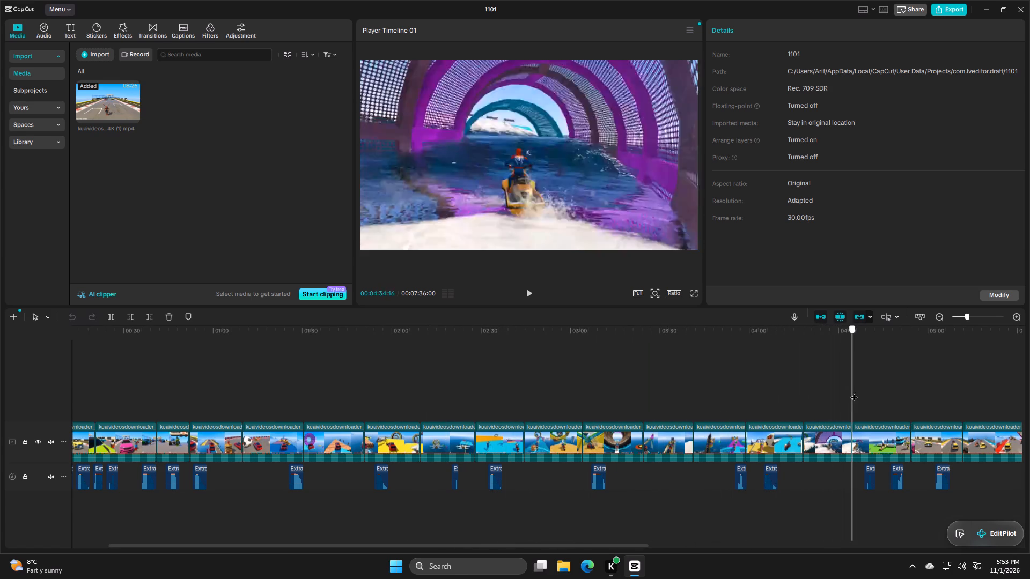
{"action": "left_click_drag", "start_coordinate": [854, 392], "coordinate": [877, 400]}
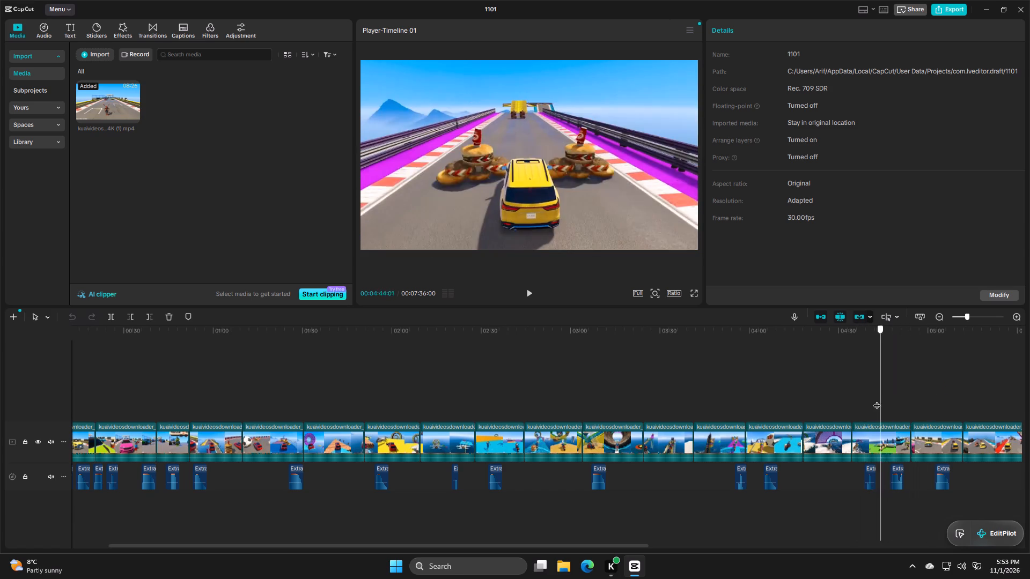
{"action": "left_click_drag", "start_coordinate": [877, 400], "coordinate": [870, 398]}
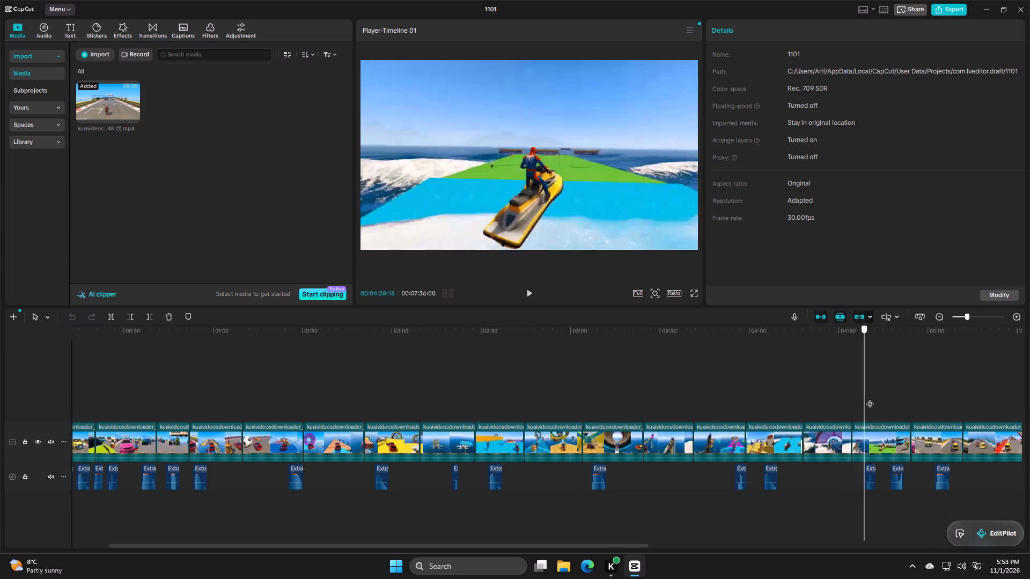
{"action": "left_click_drag", "start_coordinate": [870, 398], "coordinate": [865, 403]}
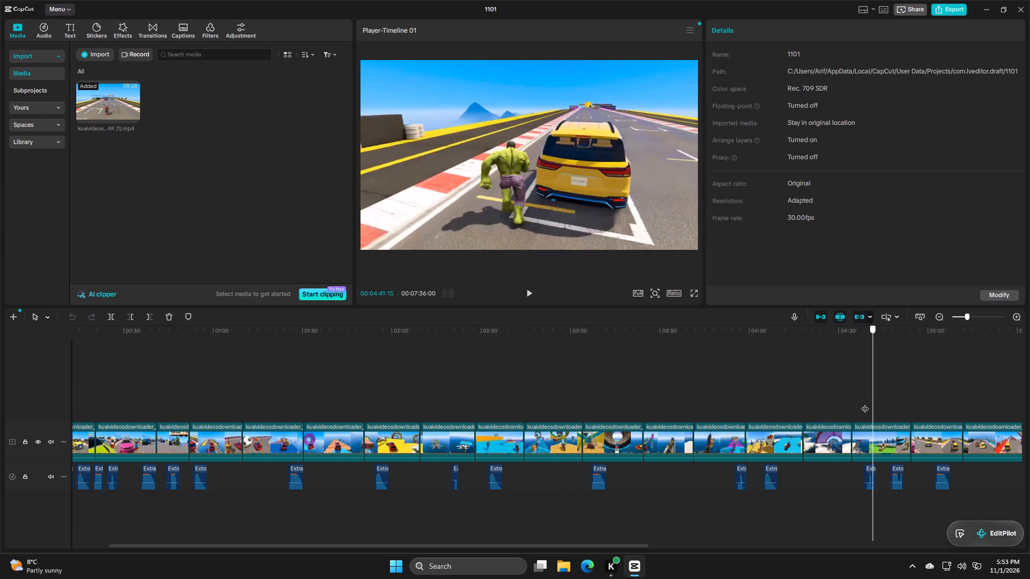
{"action": "left_click_drag", "start_coordinate": [865, 403], "coordinate": [846, 403]}
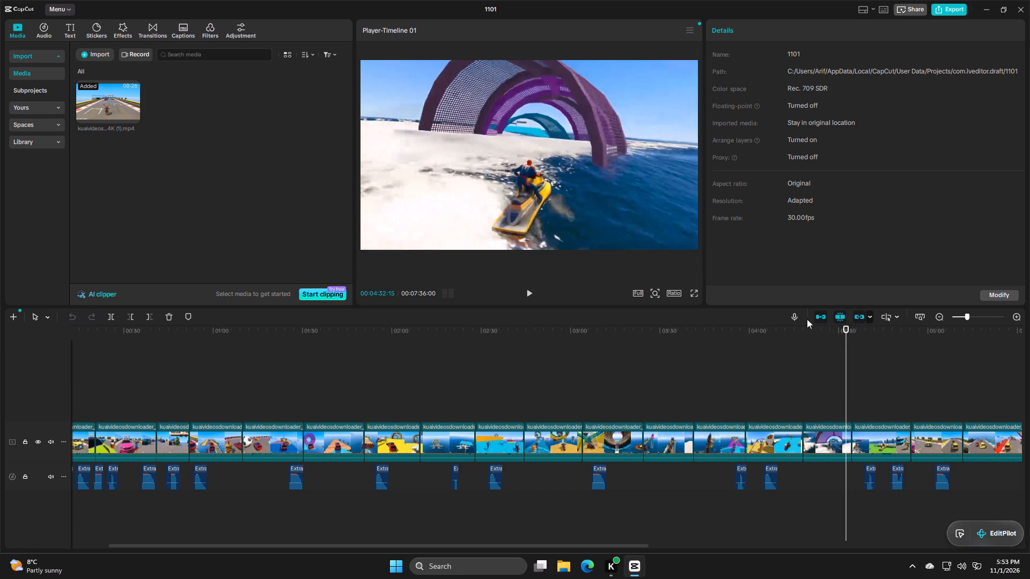
{"action": "left_click", "coordinate": [531, 292]}
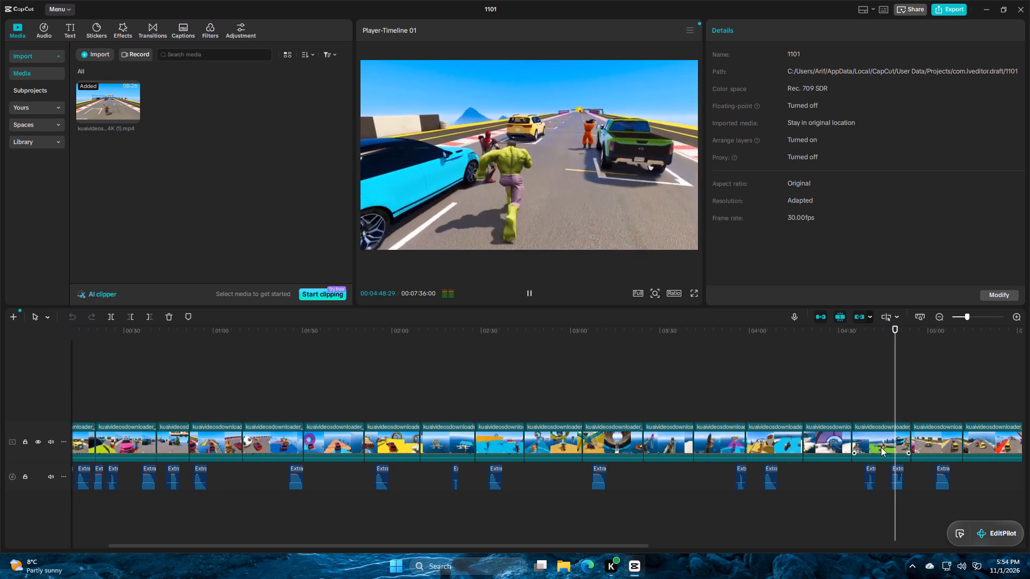
Split the video clip at 00:04:47:03, where the Spider-Man scene on the grass cuts to Hulk running beside the pink car.
{"action": "scroll", "coordinate": [881, 447], "scroll_direction": "up", "scroll_amount": 18, "text": "ctrl"}
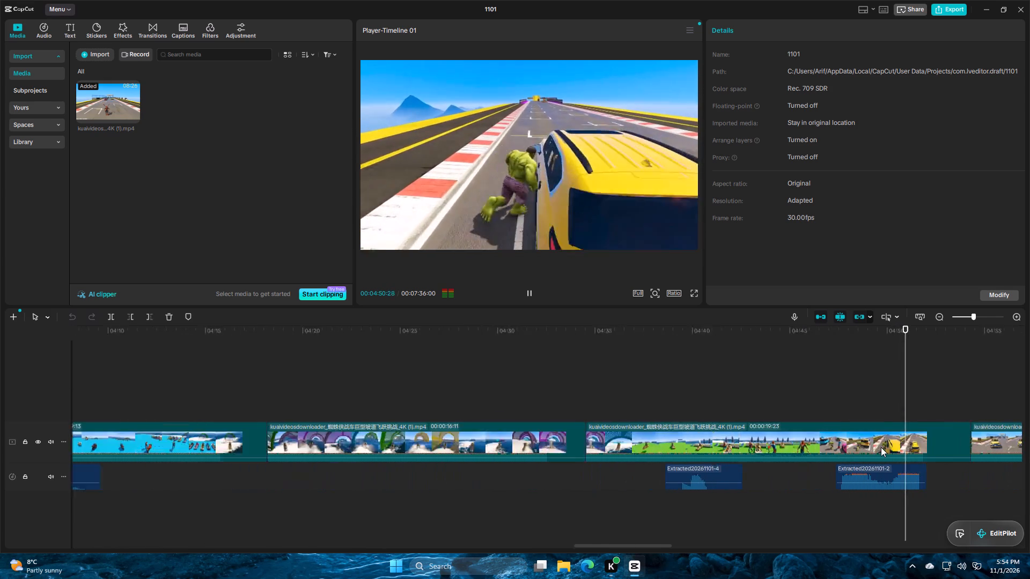
{"action": "scroll", "coordinate": [881, 447], "scroll_direction": "up", "scroll_amount": 4, "text": "ctrl"}
{"action": "left_click", "coordinate": [708, 421], "text": "ctrl"}
{"action": "left_click", "coordinate": [671, 401]}
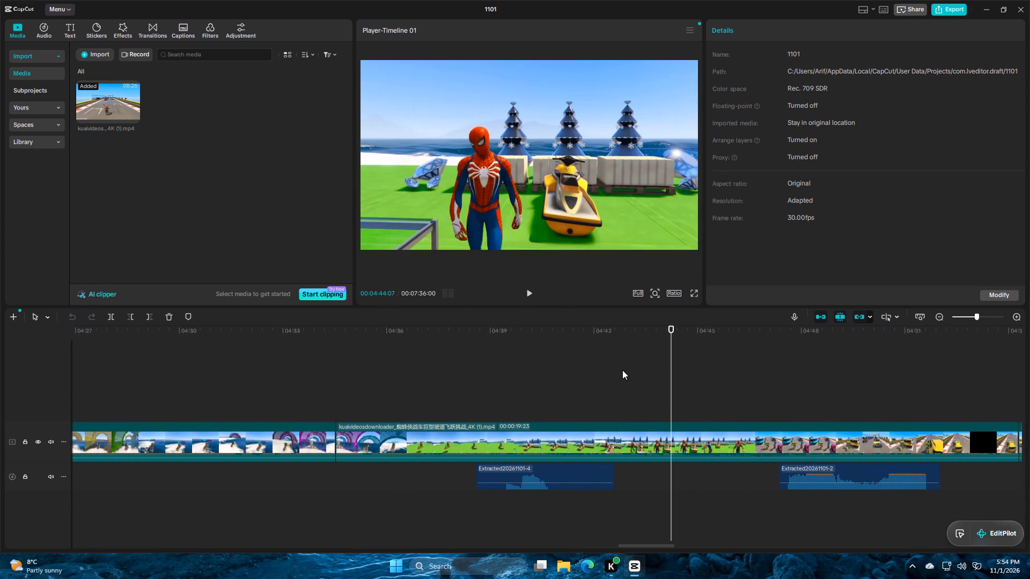
{"action": "left_click_drag", "start_coordinate": [678, 372], "coordinate": [730, 376]}
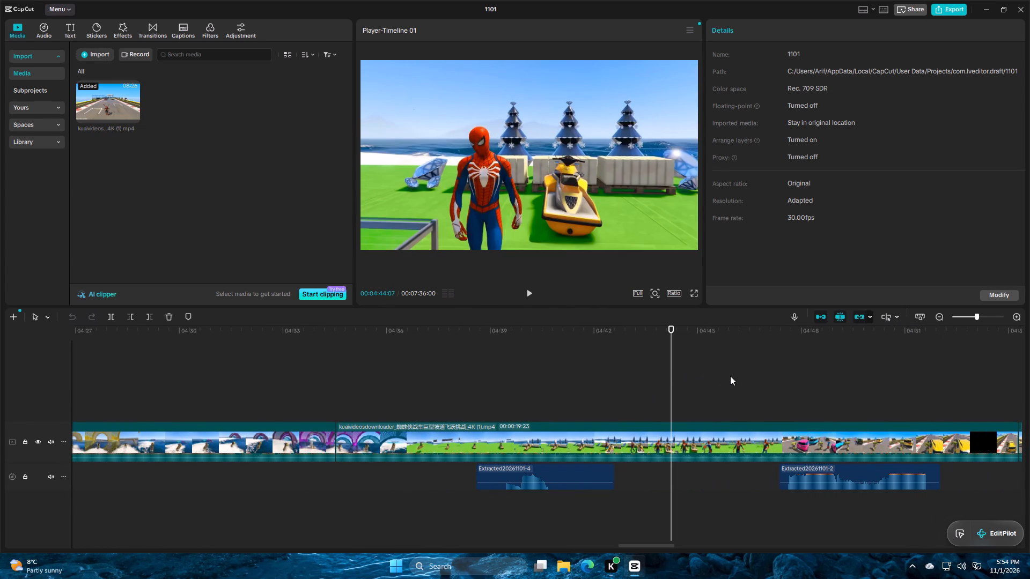
{"action": "left_click_drag", "start_coordinate": [730, 376], "coordinate": [734, 377]}
{"action": "left_click", "coordinate": [734, 377]}
{"action": "left_click", "coordinate": [761, 366]}
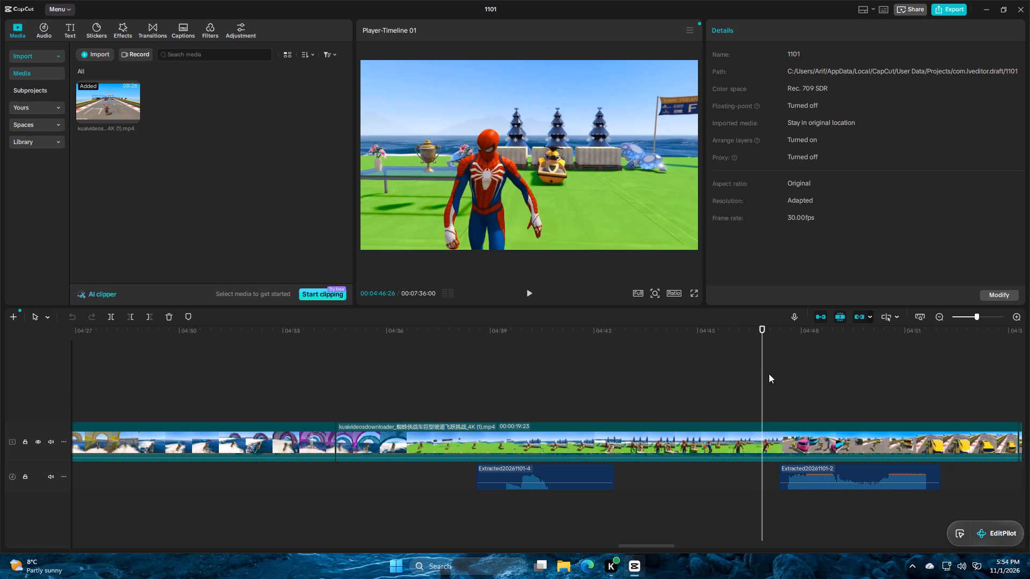
{"action": "left_click", "coordinate": [771, 372]}
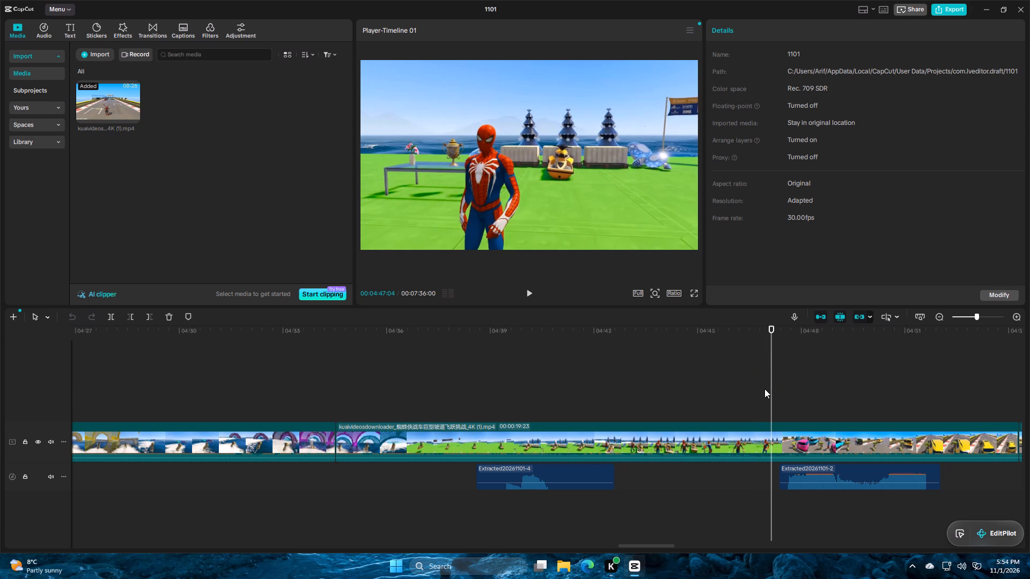
{"action": "left_click", "coordinate": [764, 389]}
{"action": "left_click", "coordinate": [766, 390]}
{"action": "left_click", "coordinate": [770, 403]}
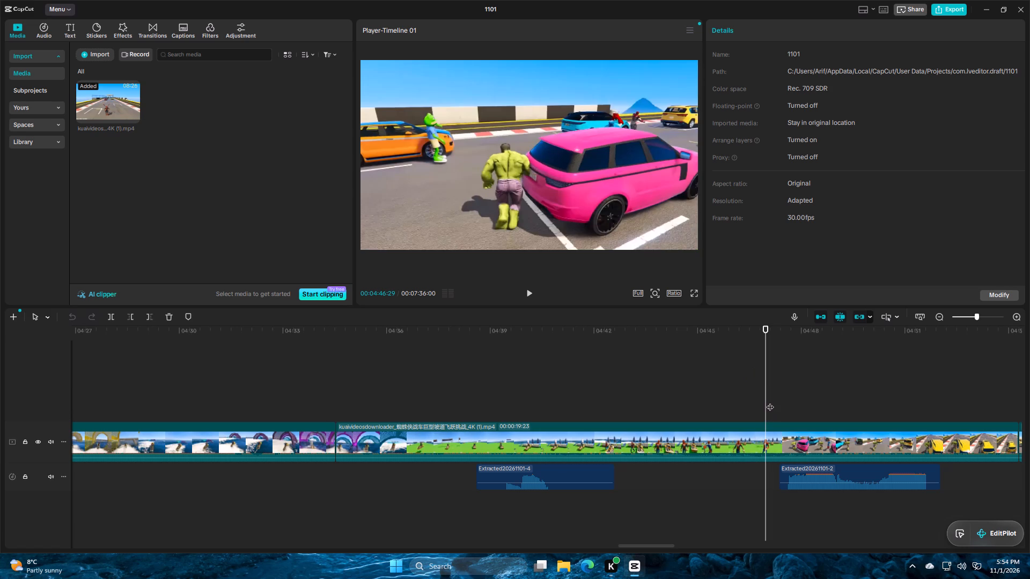
{"action": "left_click", "coordinate": [571, 435]}
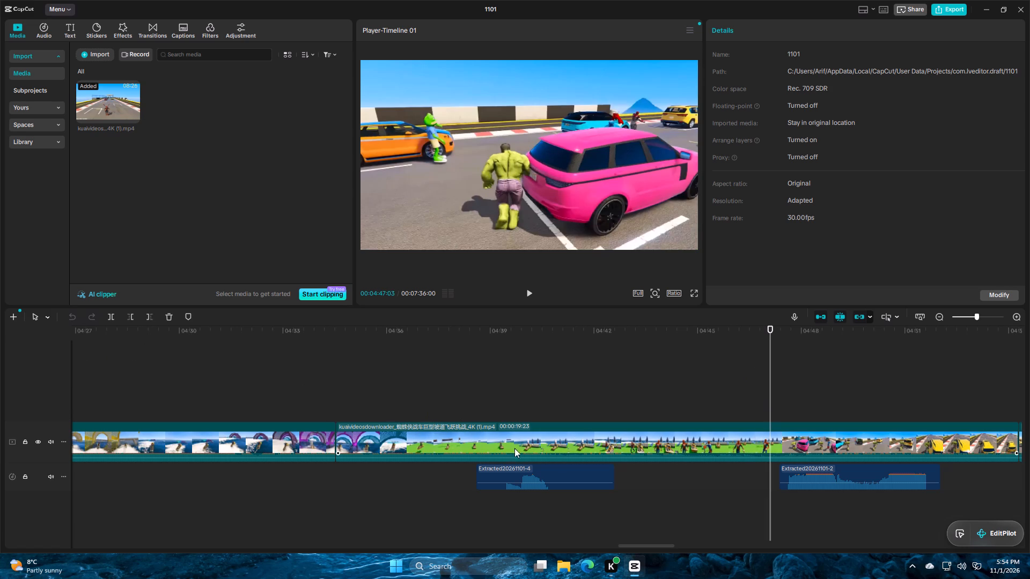
{"action": "left_click", "coordinate": [582, 433]}
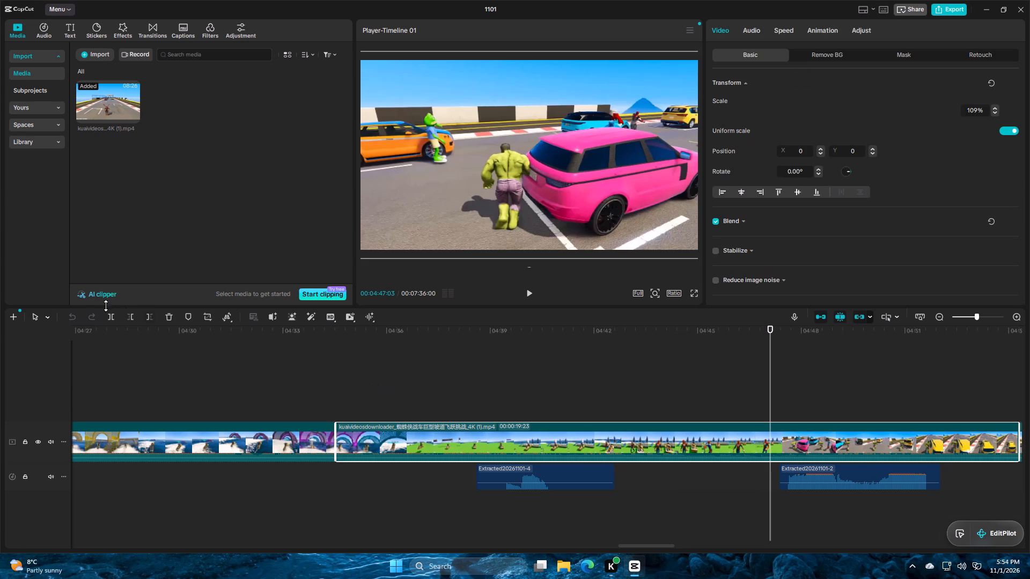
{"action": "left_click", "coordinate": [108, 317]}
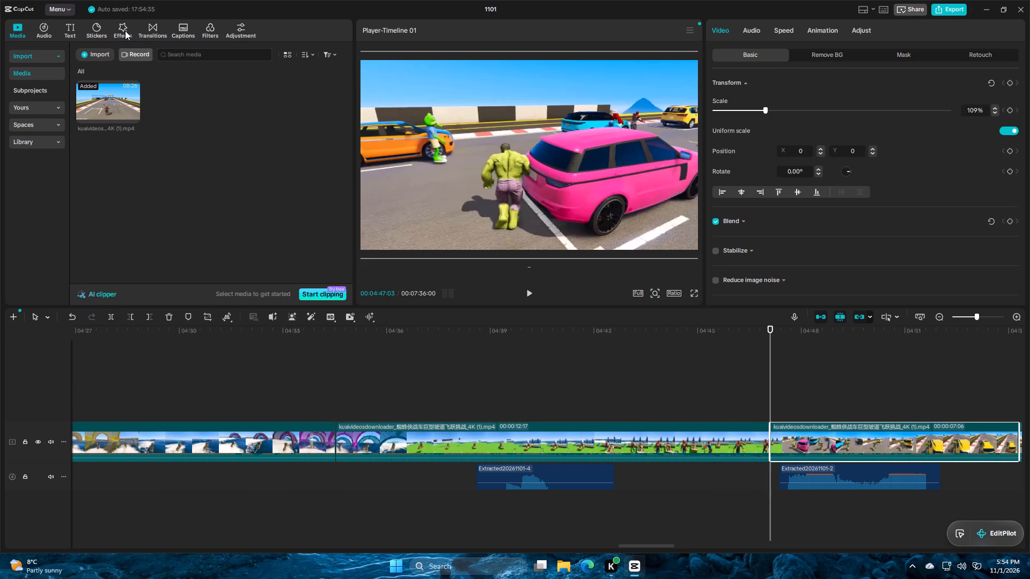
Open the transitions library.
{"action": "left_click", "coordinate": [148, 31]}
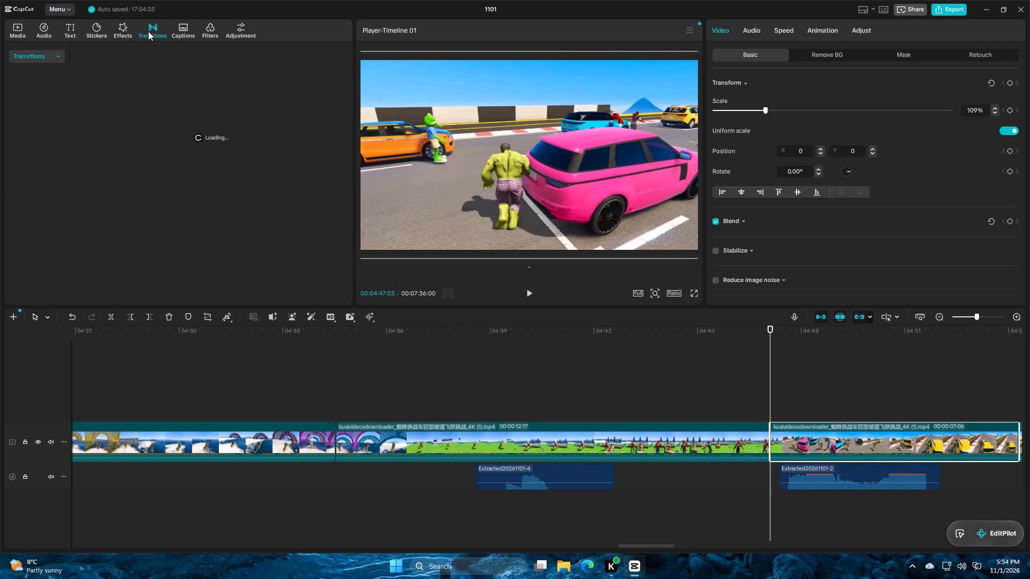
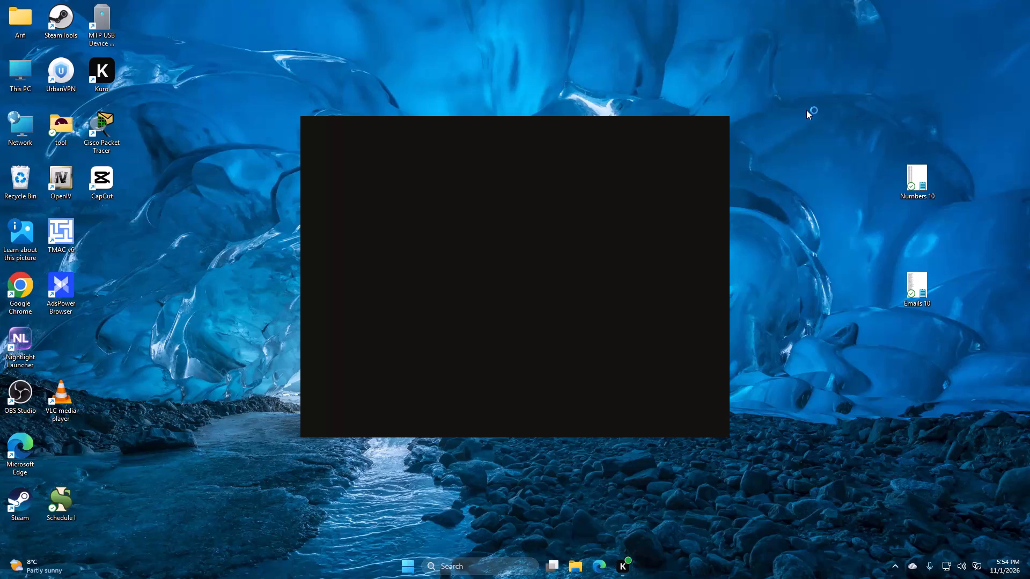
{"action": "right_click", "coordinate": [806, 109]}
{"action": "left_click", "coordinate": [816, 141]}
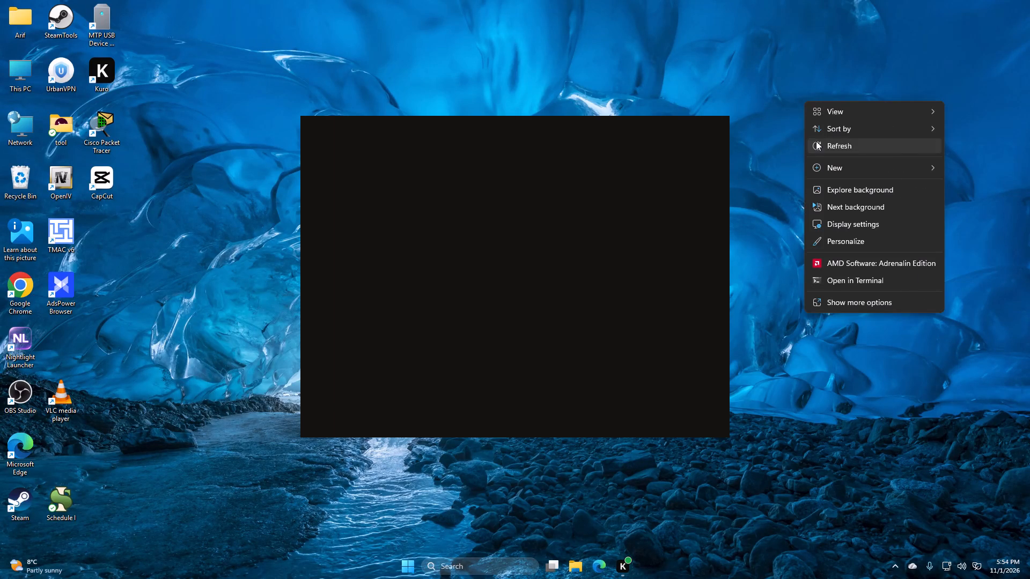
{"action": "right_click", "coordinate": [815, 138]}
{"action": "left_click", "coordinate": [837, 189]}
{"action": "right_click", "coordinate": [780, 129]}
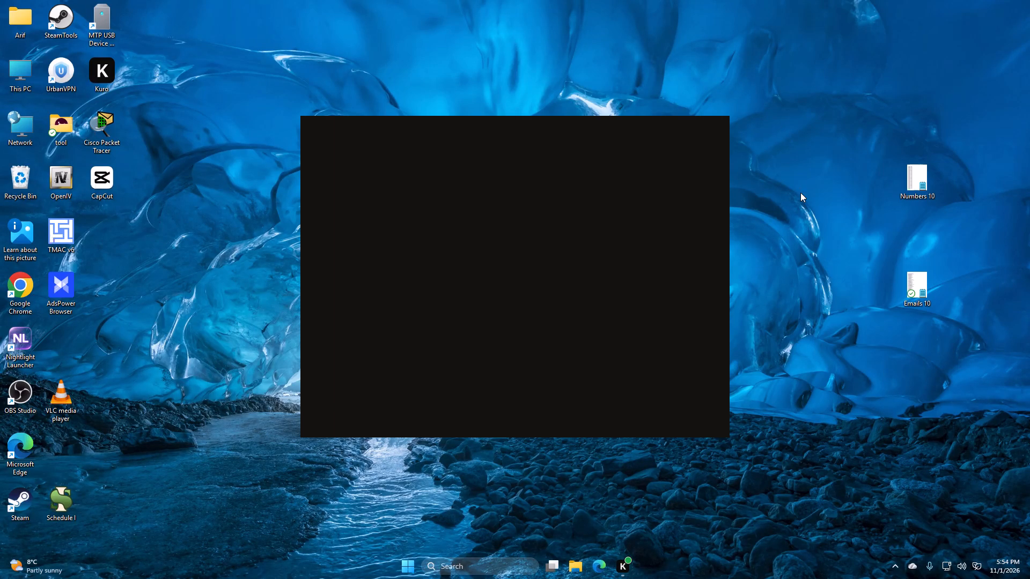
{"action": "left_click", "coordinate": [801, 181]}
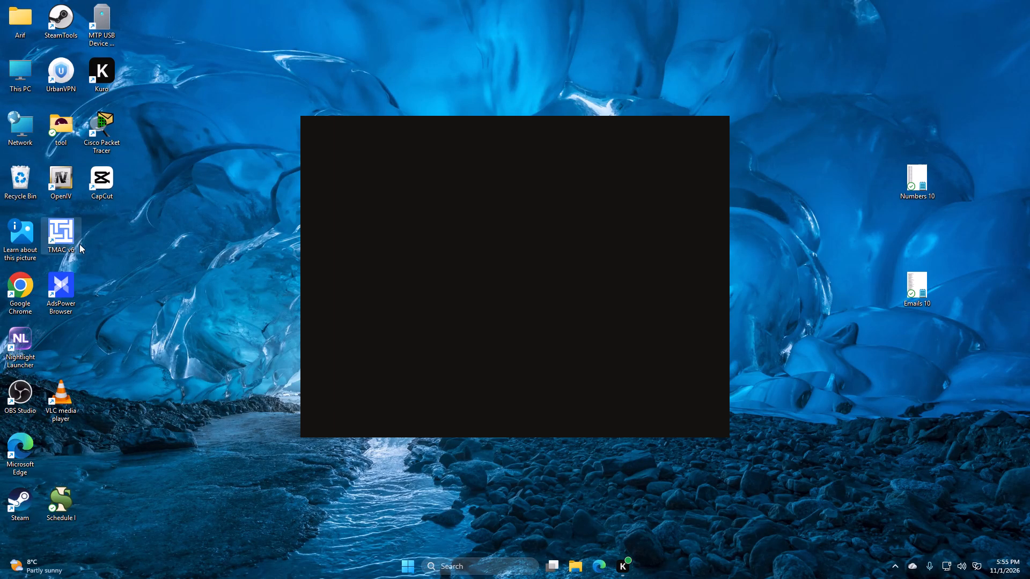
Bring up the UrbanVPN window from the background apps and continue with the free version.
{"action": "left_click", "coordinate": [895, 570]}
{"action": "left_click", "coordinate": [894, 516]}
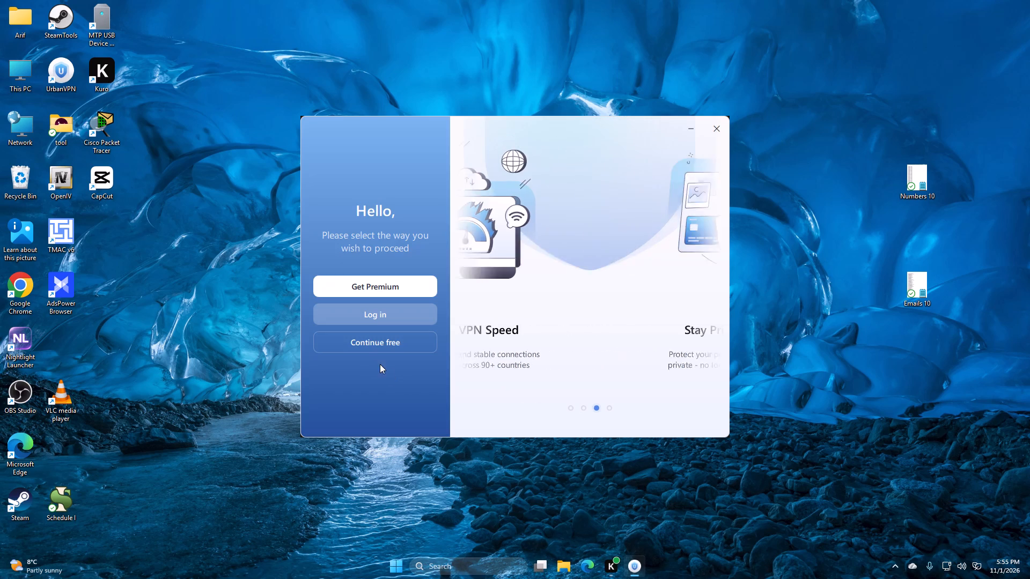
{"action": "left_click", "coordinate": [362, 352]}
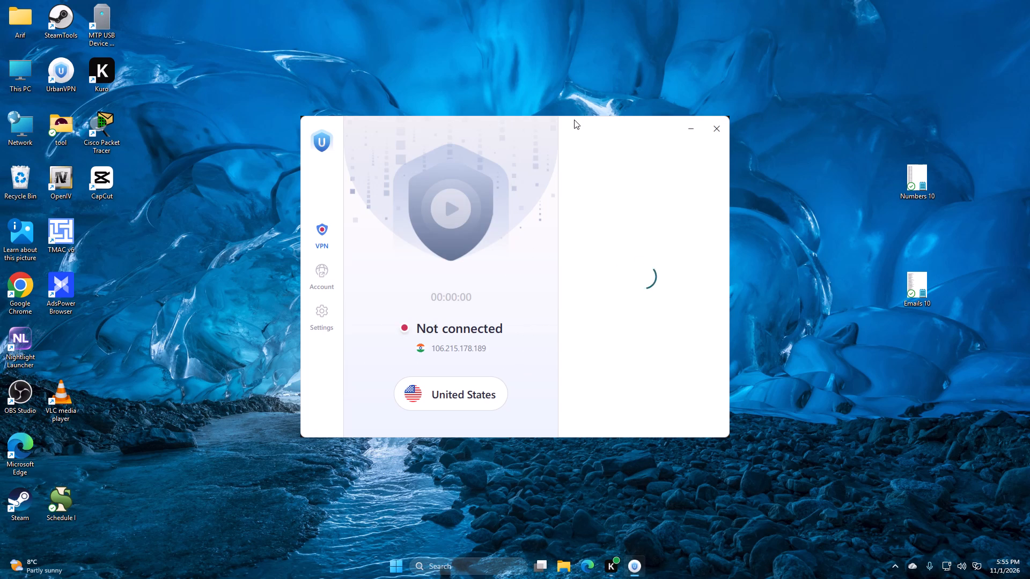
Search the VPN locations for "ru" and connect to the Russia server.
{"action": "left_click", "coordinate": [615, 153]}
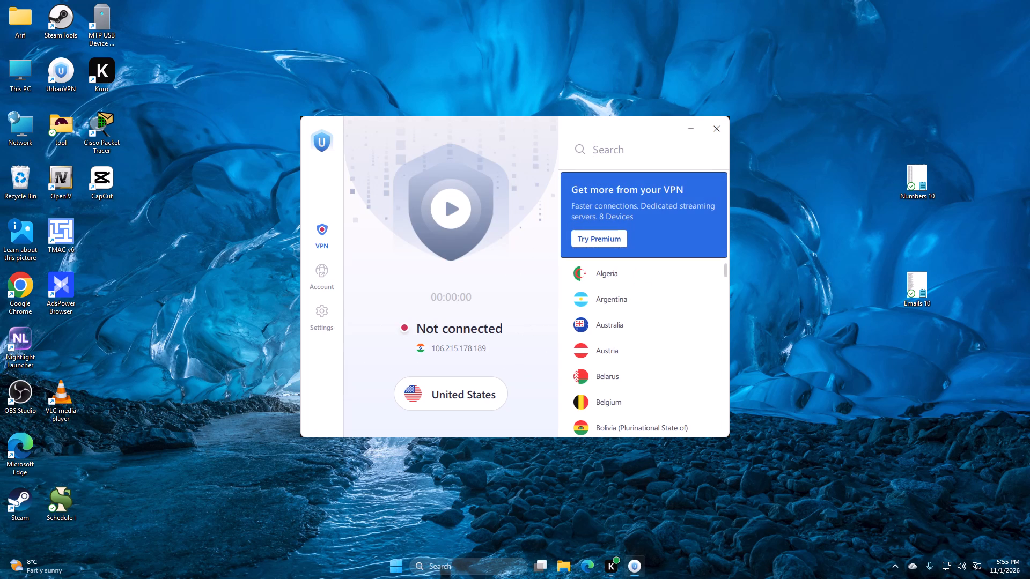
{"action": "type", "text": "ru"}
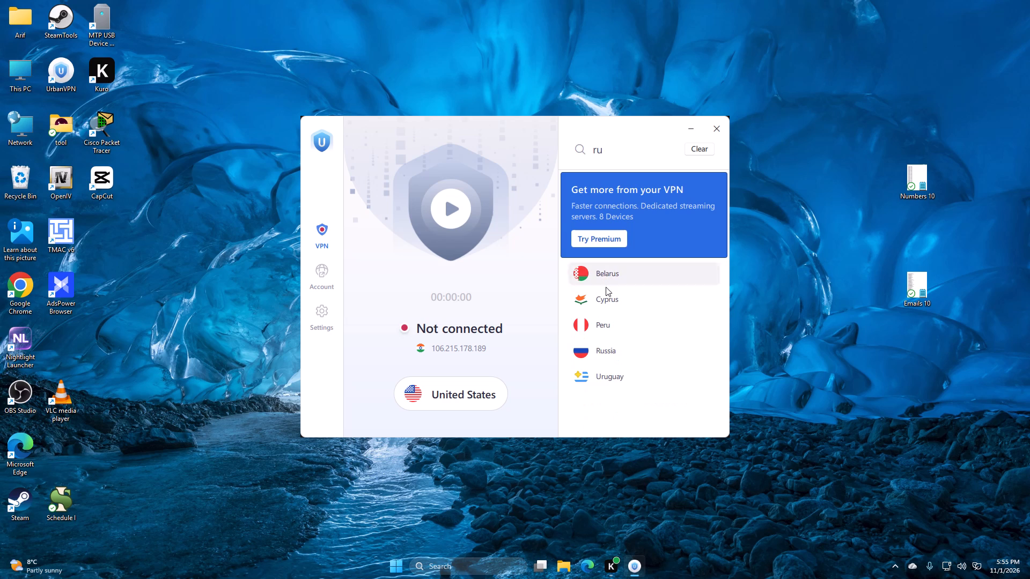
{"action": "left_click", "coordinate": [613, 351]}
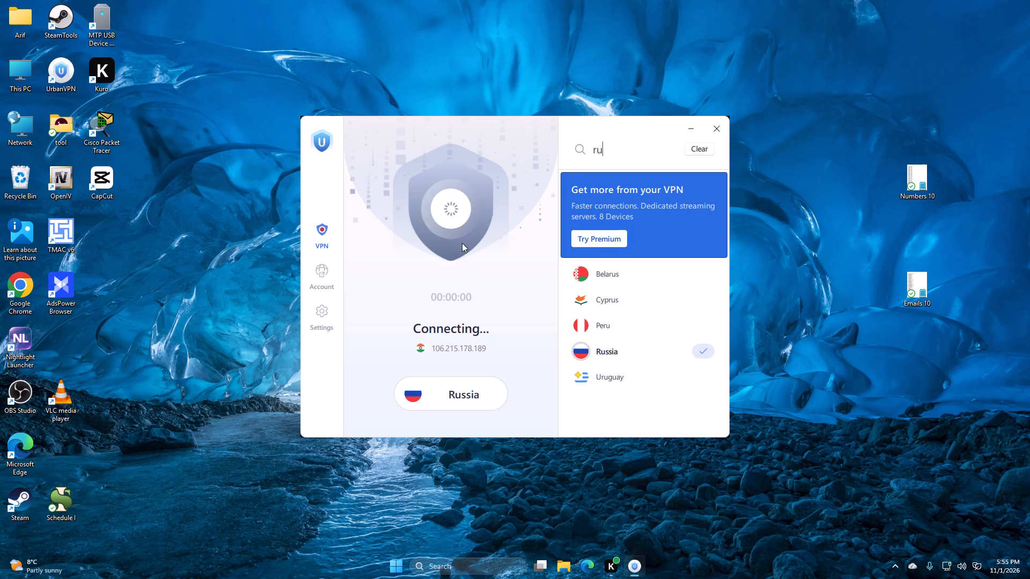
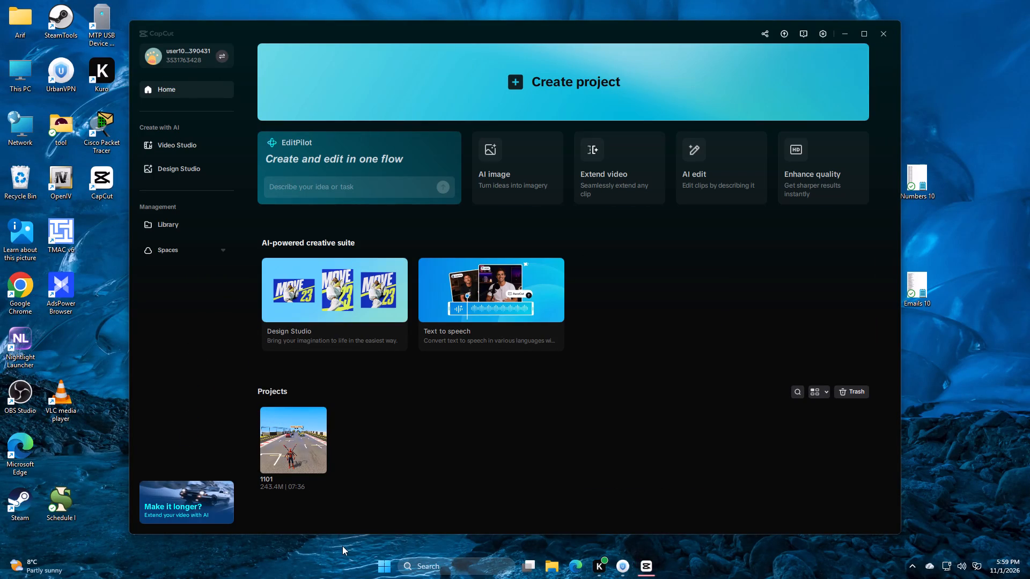
Try to open project 1101 from the CapCut home screen and dismiss the Pro free-trial offer.
{"action": "left_click", "coordinate": [299, 432]}
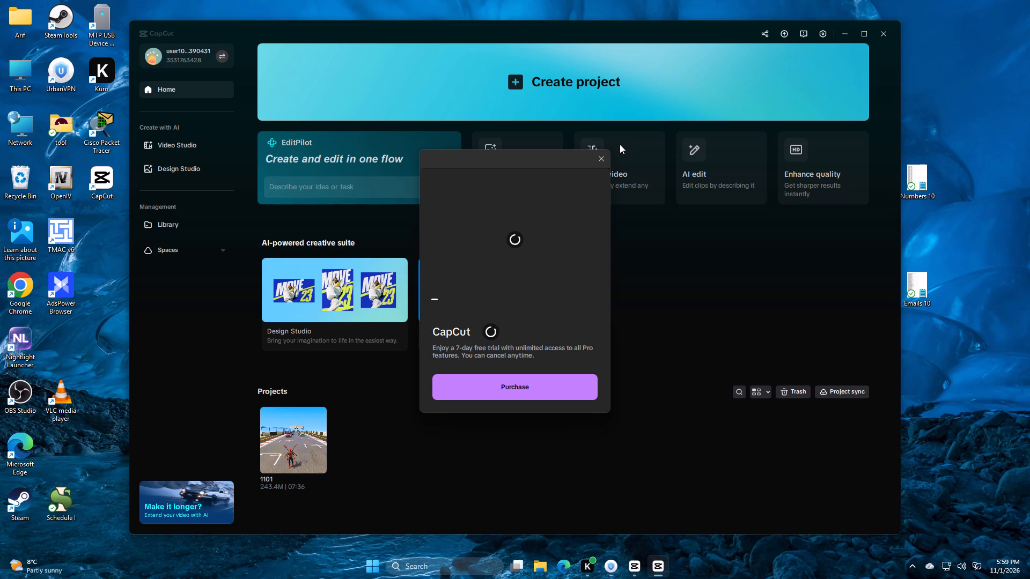
{"action": "left_click", "coordinate": [600, 160]}
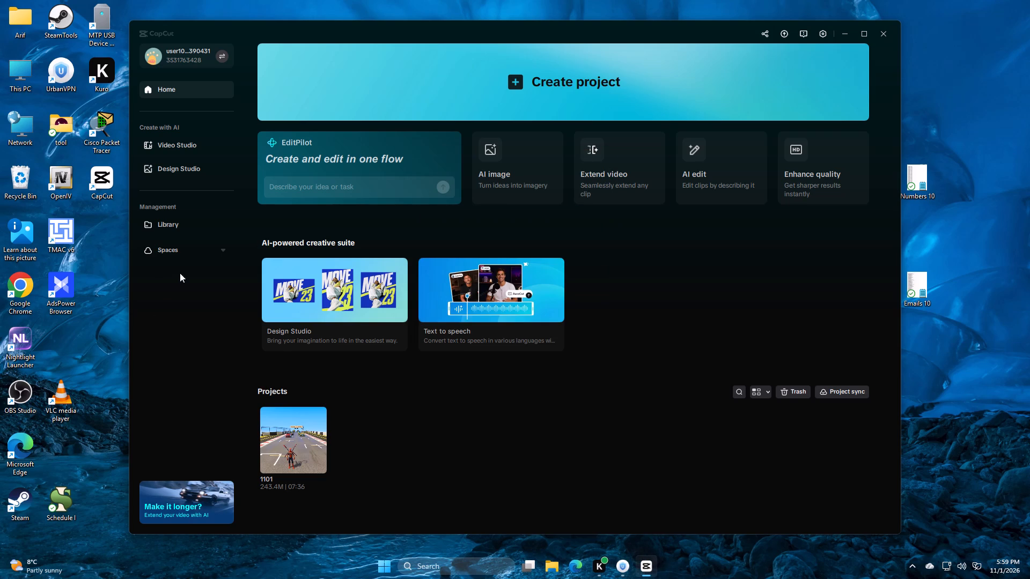
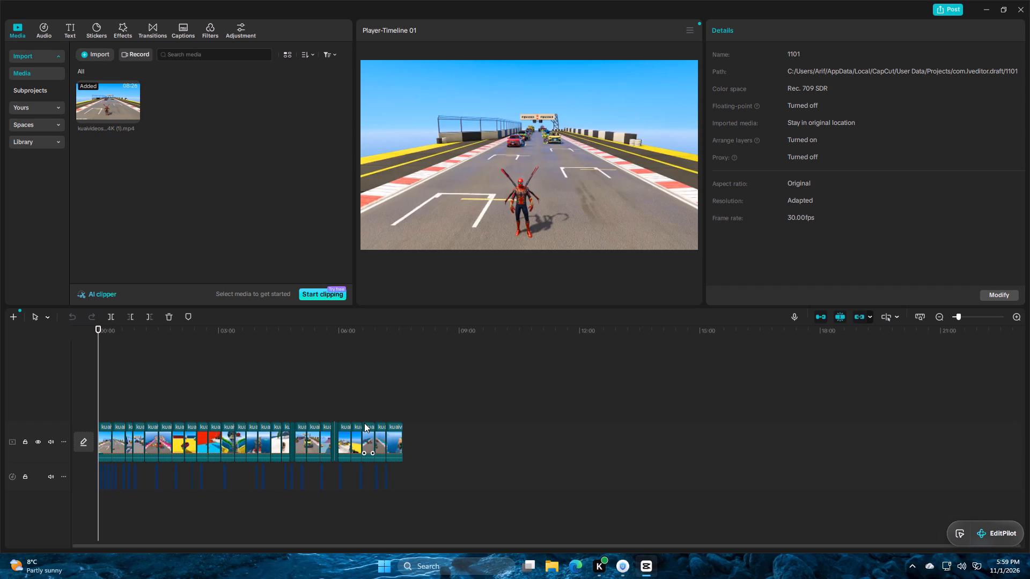
Play the timeline from about 04:40 through the jet-ski clip, with the transitions library open.
{"action": "scroll", "coordinate": [364, 423], "scroll_direction": "up", "scroll_amount": 15, "text": "ctrl"}
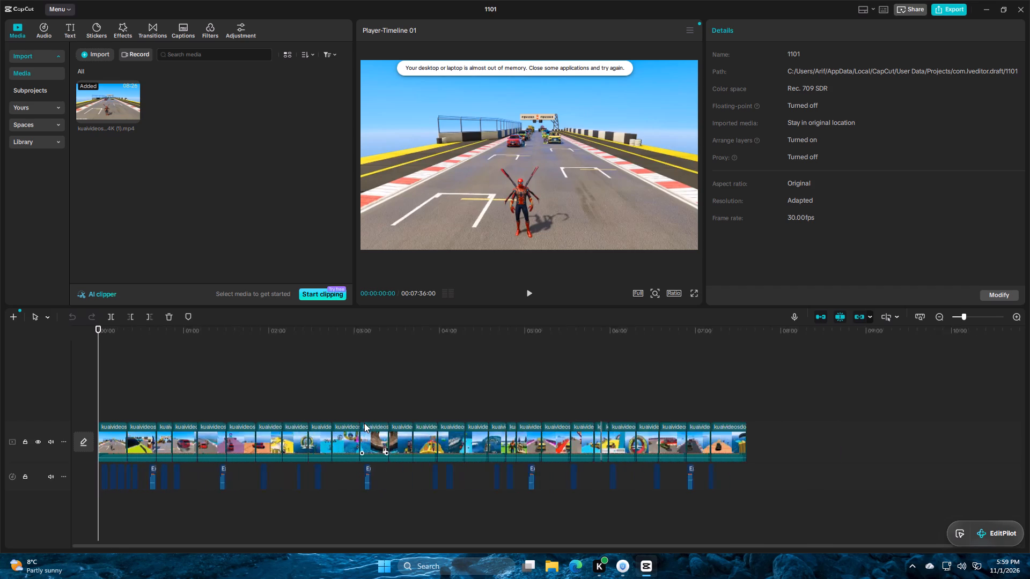
{"action": "left_click", "coordinate": [667, 384]}
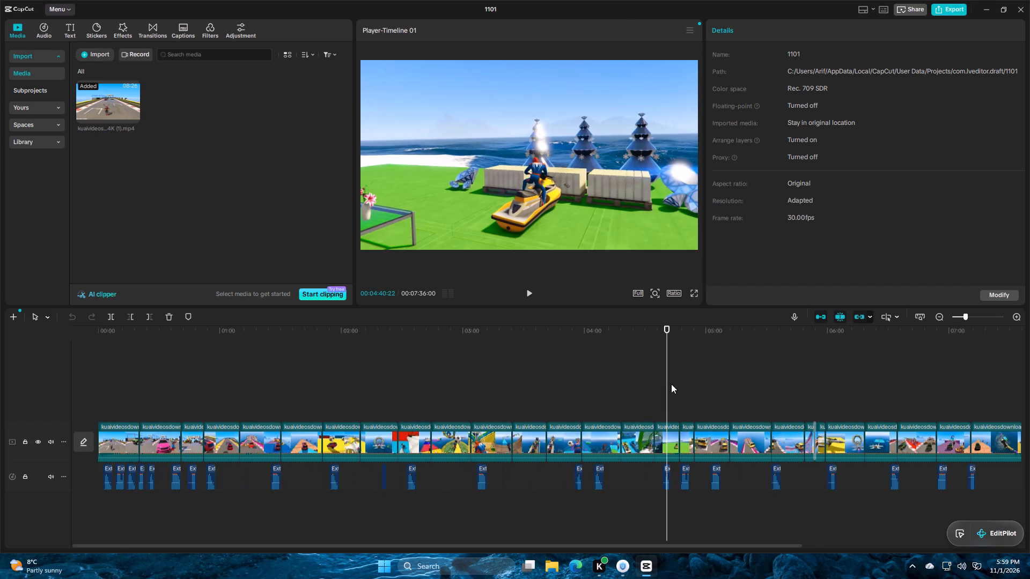
{"action": "left_click", "coordinate": [530, 289]}
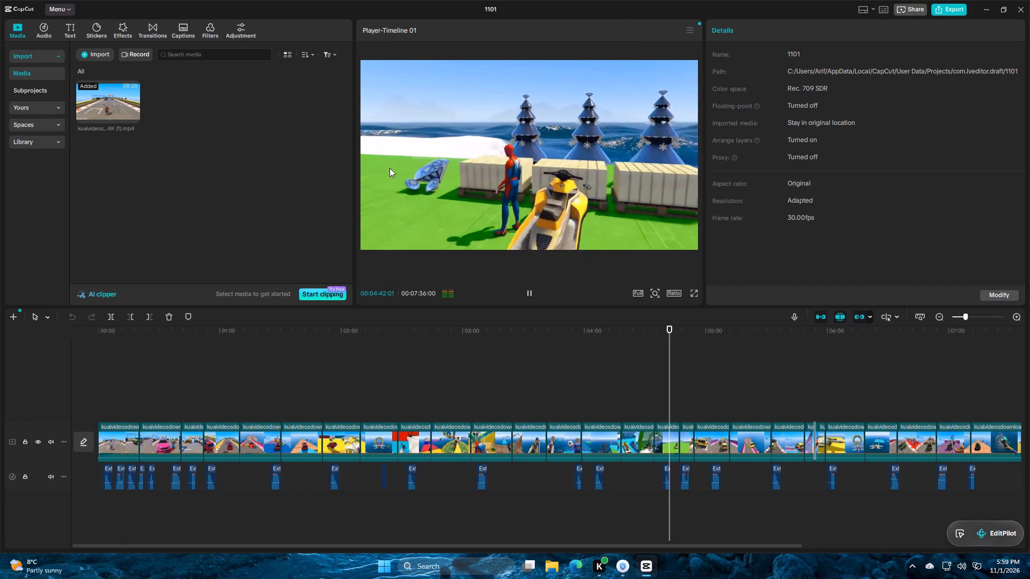
{"action": "left_click", "coordinate": [148, 28]}
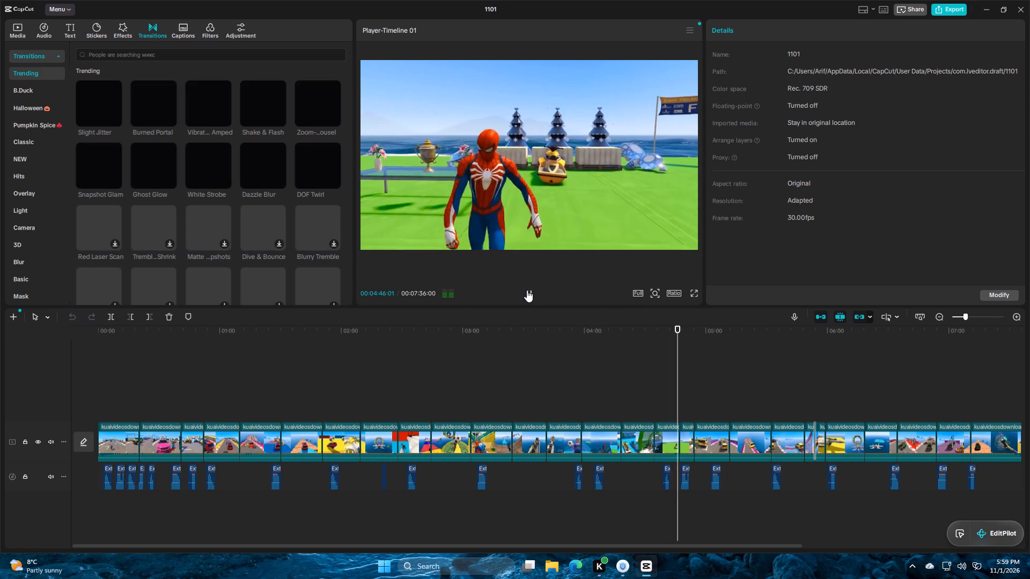
{"action": "left_click", "coordinate": [527, 290]}
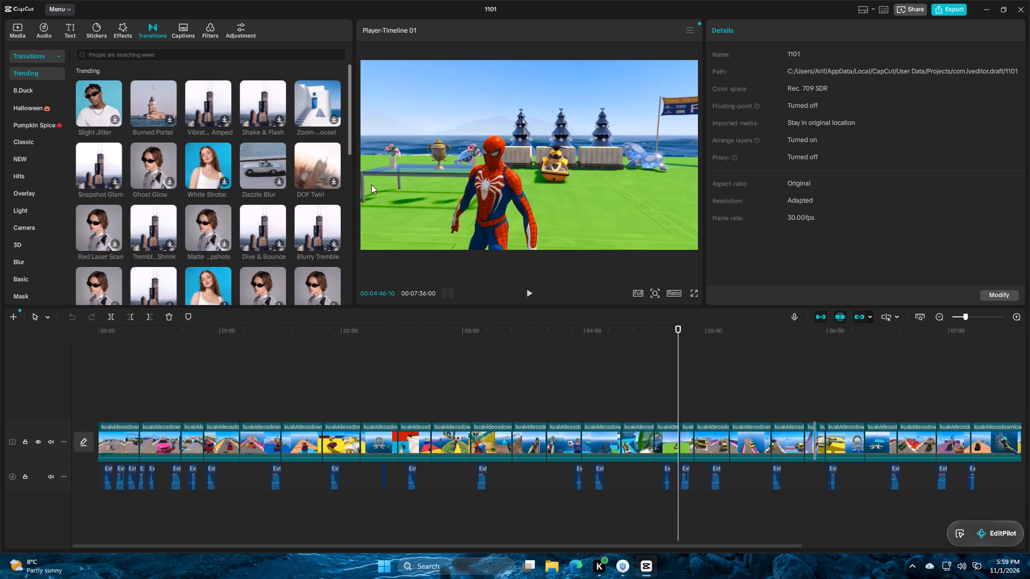
Browse the trending transitions and search the transitions library for "pink fade".
{"action": "scroll", "coordinate": [172, 222], "scroll_direction": "down", "scroll_amount": 1}
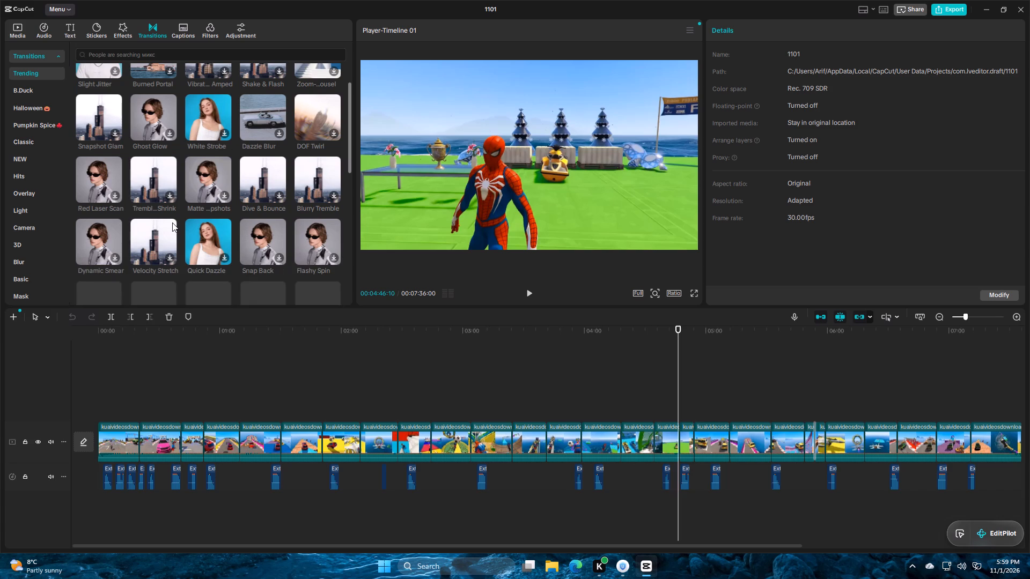
{"action": "scroll", "coordinate": [158, 221], "scroll_direction": "down", "scroll_amount": 2}
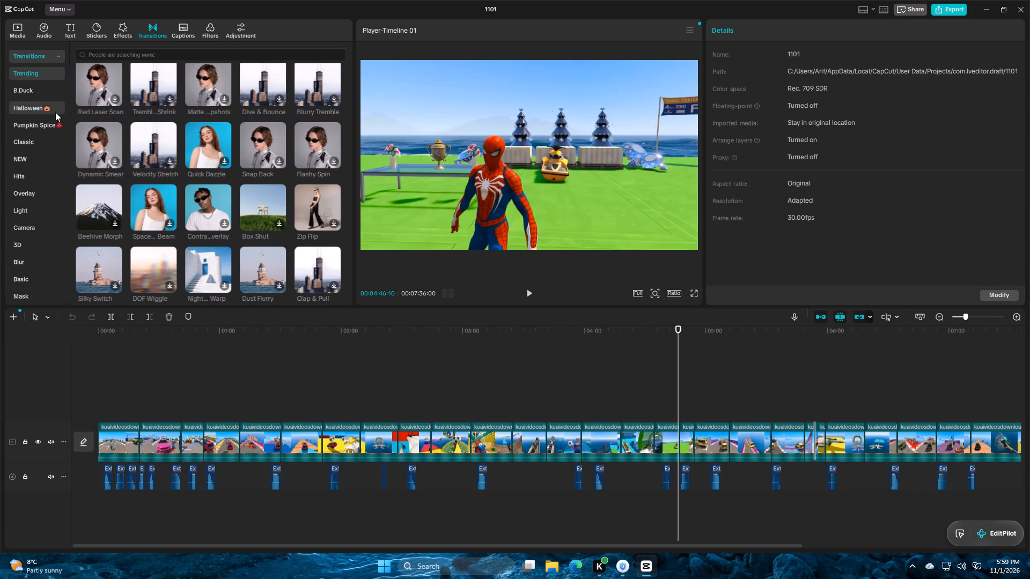
{"action": "scroll", "coordinate": [212, 145], "scroll_direction": "down", "scroll_amount": 3}
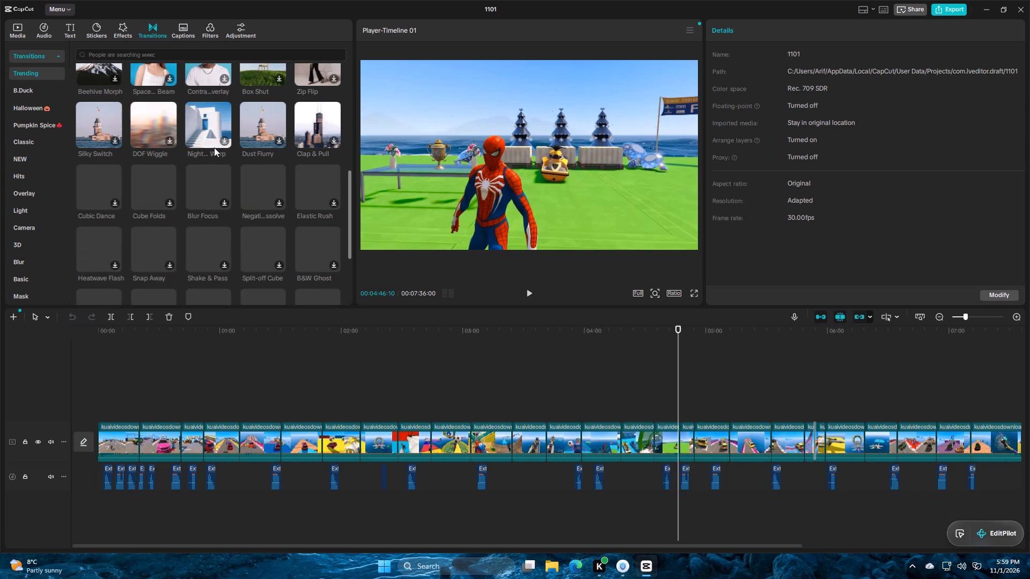
{"action": "scroll", "coordinate": [204, 166], "scroll_direction": "up", "scroll_amount": 6}
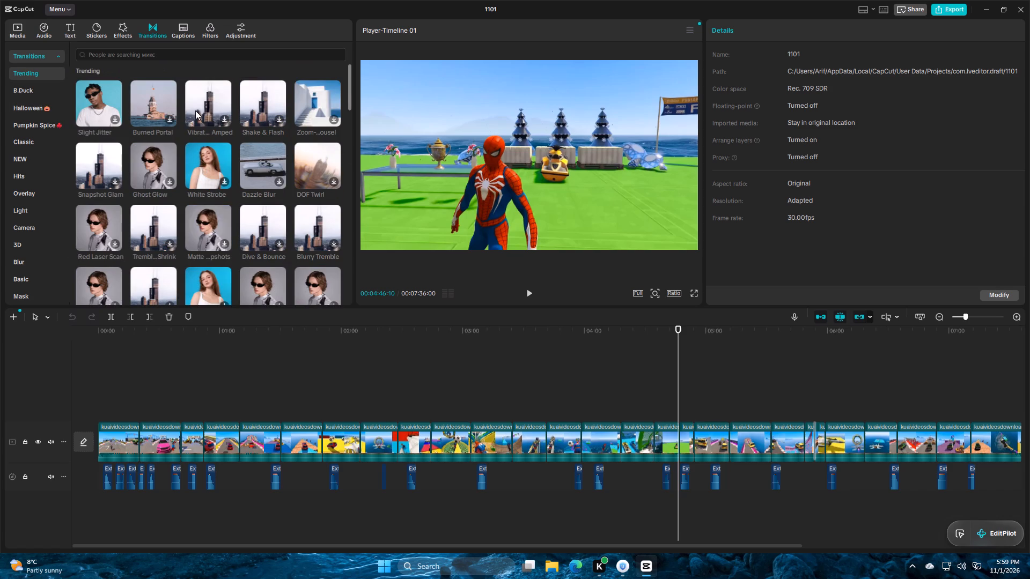
{"action": "left_click", "coordinate": [192, 54]}
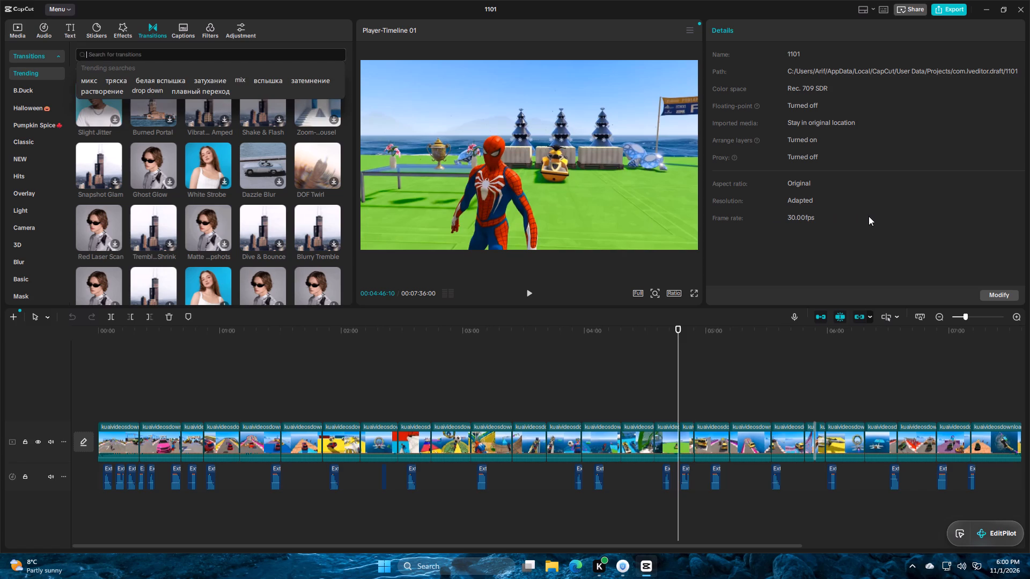
{"action": "type", "text": "pink"}
{"action": "key", "text": "space"}
{"action": "type", "text": "fade"}
{"action": "key", "text": "Return"}
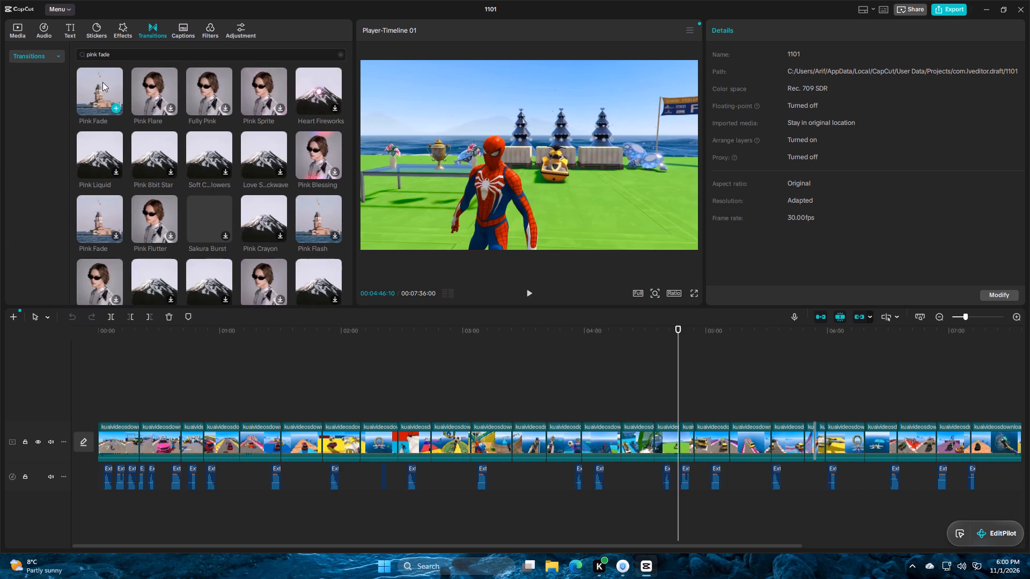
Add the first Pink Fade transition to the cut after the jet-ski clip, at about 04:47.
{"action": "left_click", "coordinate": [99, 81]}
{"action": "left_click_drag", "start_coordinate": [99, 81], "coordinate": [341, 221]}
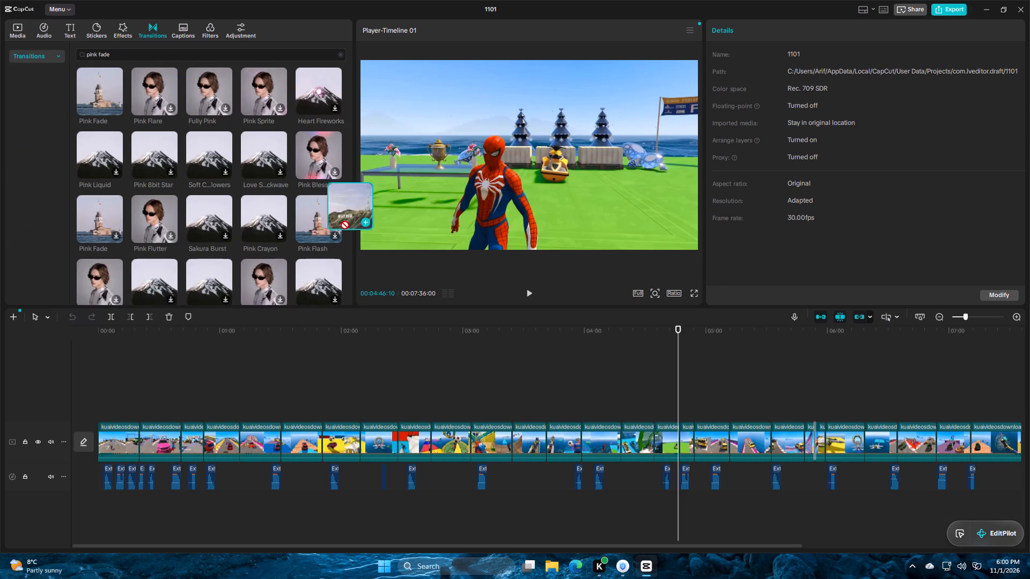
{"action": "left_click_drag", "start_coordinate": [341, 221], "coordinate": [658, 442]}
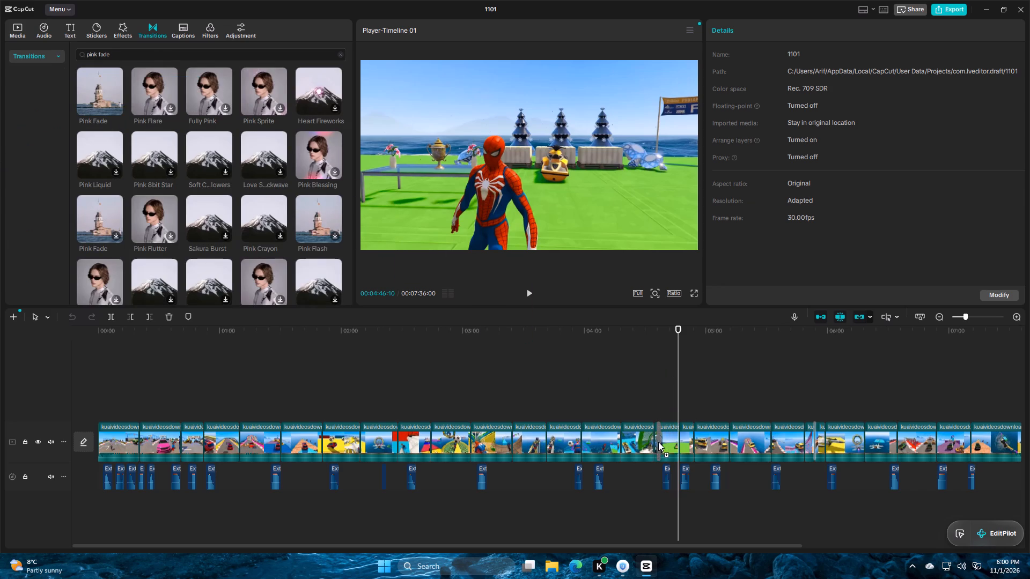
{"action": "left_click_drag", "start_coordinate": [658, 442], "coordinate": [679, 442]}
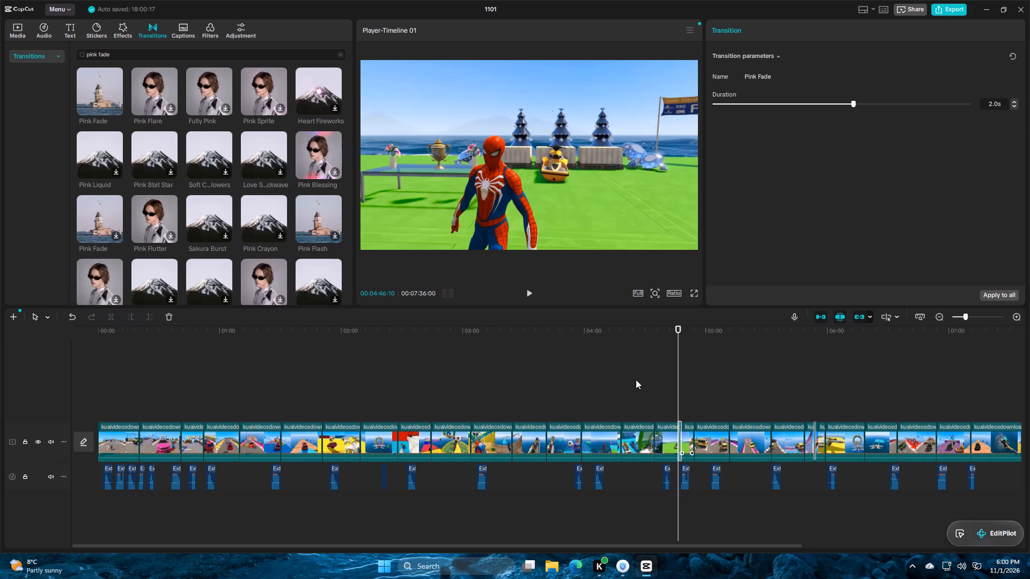
Play back the new Pink Fade transition from about 04:38, and again from about 04:45.
{"action": "left_click", "coordinate": [662, 390]}
{"action": "scroll", "coordinate": [680, 403], "scroll_direction": "up", "scroll_amount": 2, "text": "ctrl"}
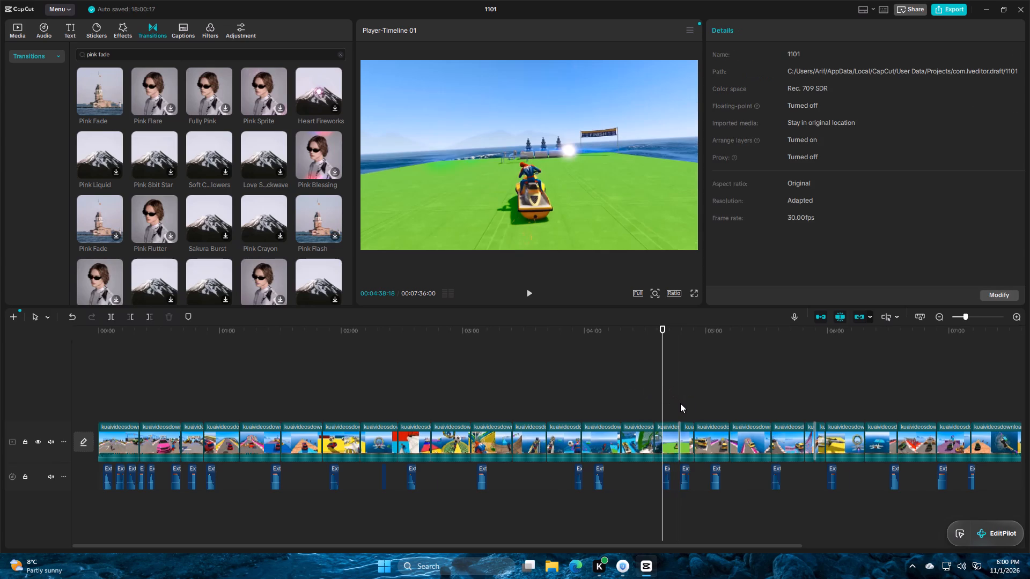
{"action": "scroll", "coordinate": [680, 403], "scroll_direction": "up", "scroll_amount": 20, "text": "ctrl"}
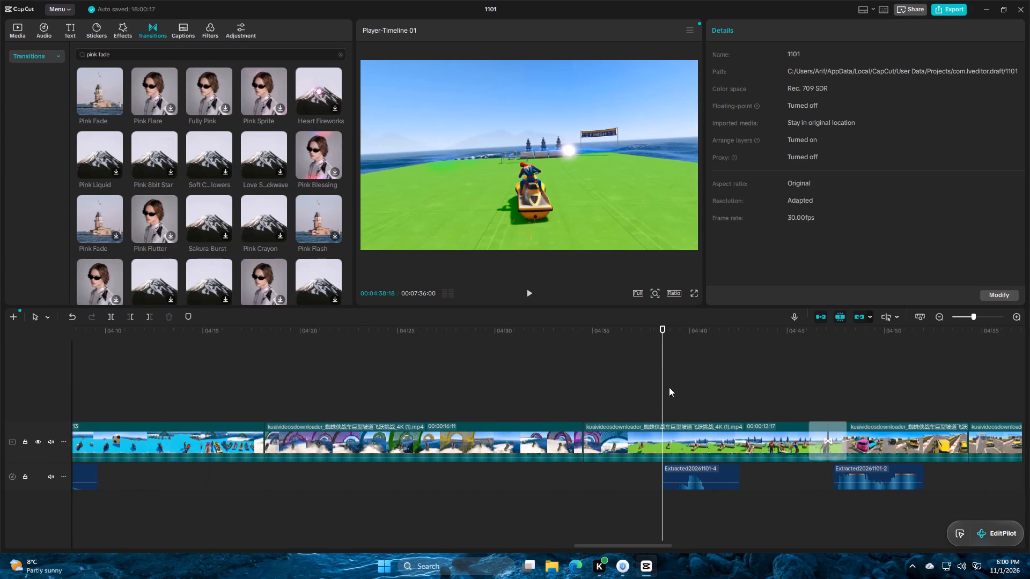
{"action": "left_click", "coordinate": [500, 293]}
{"action": "left_click", "coordinate": [530, 290]}
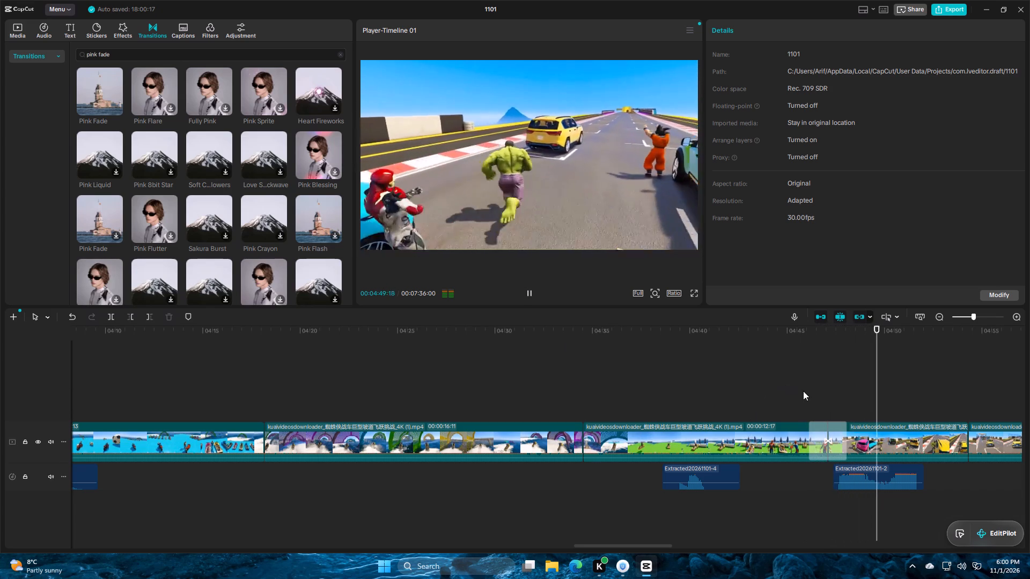
{"action": "left_click", "coordinate": [803, 391]}
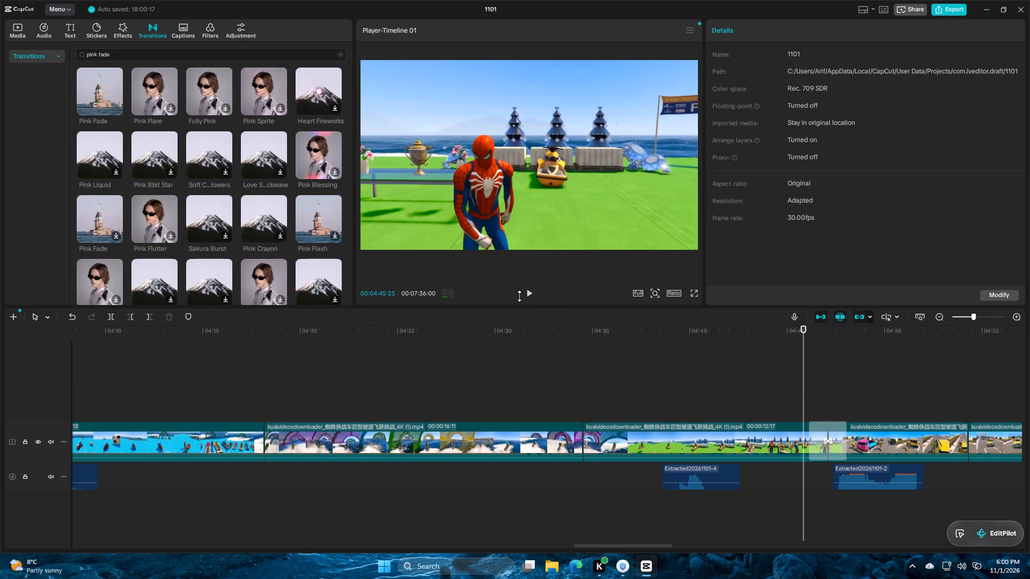
{"action": "left_click", "coordinate": [519, 296]}
{"action": "left_click", "coordinate": [526, 292]}
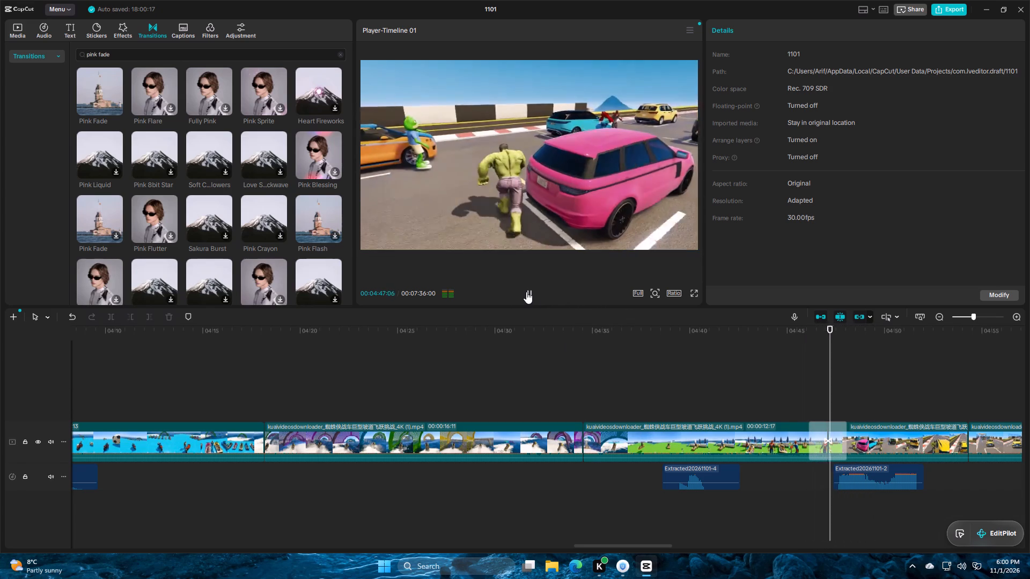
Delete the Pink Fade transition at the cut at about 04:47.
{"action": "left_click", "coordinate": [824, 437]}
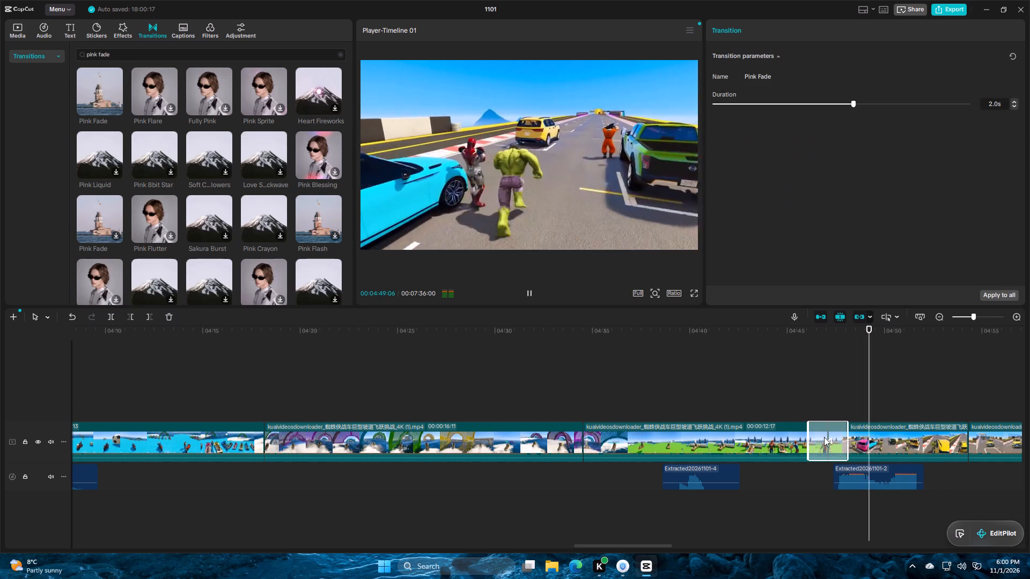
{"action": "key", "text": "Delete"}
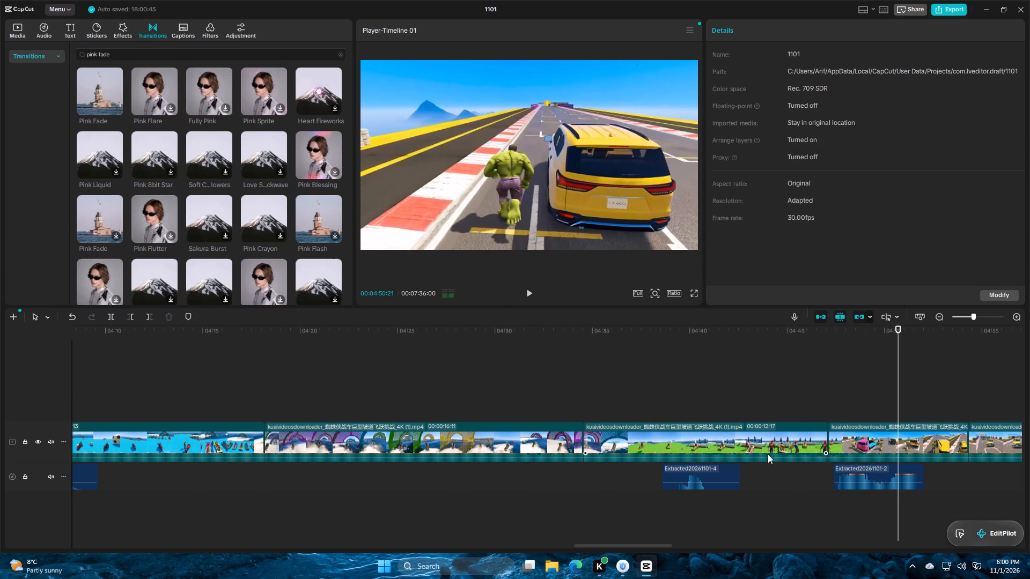
Play the timeline from about 05:50 to review the existing Pink Fade transition at about 05:54.
{"action": "scroll", "coordinate": [706, 502], "scroll_direction": "down", "scroll_amount": 2, "text": "ctrl"}
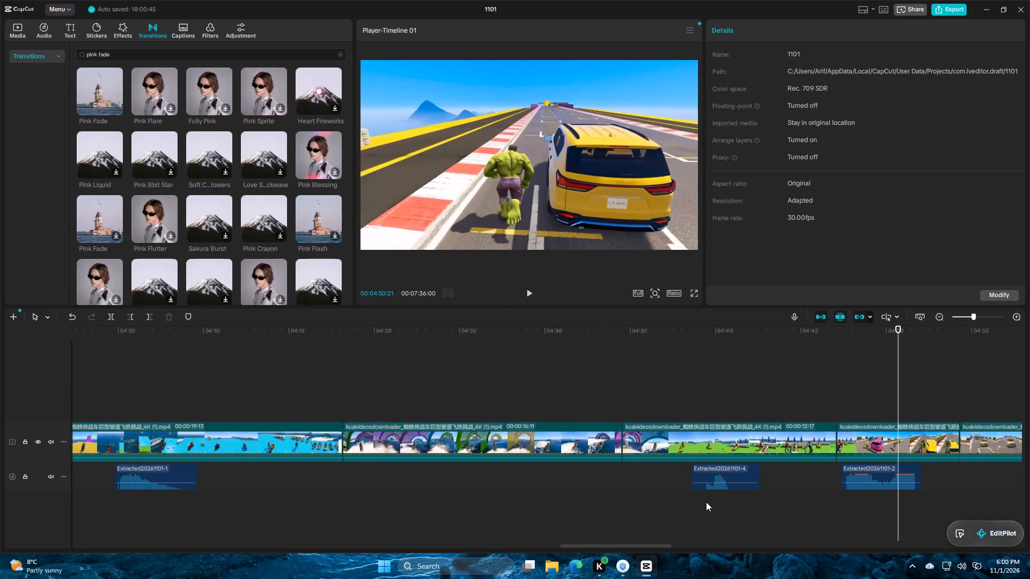
{"action": "scroll", "coordinate": [706, 502], "scroll_direction": "down", "scroll_amount": 8, "text": "ctrl"}
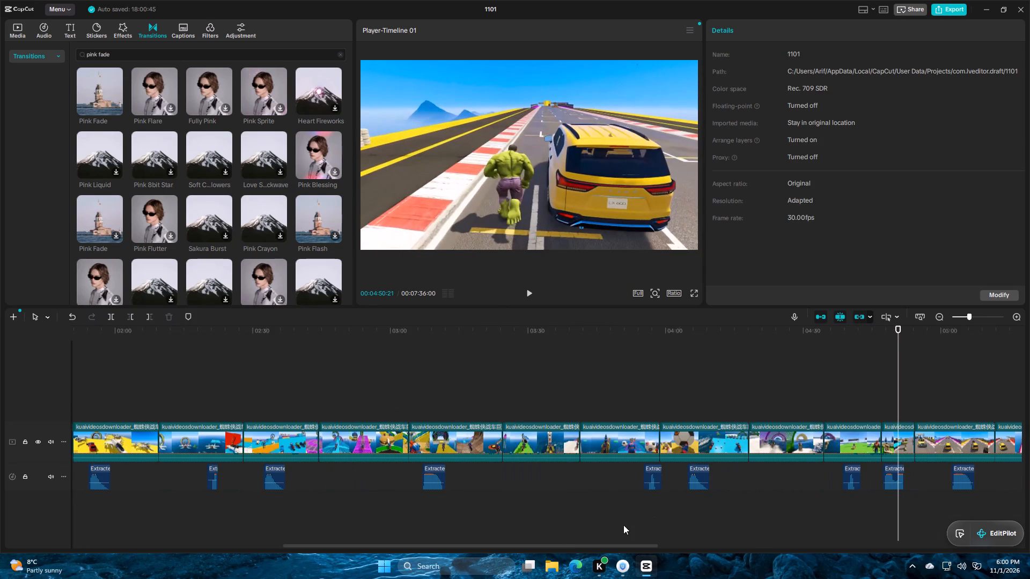
{"action": "left_click_drag", "start_coordinate": [626, 547], "coordinate": [823, 545]}
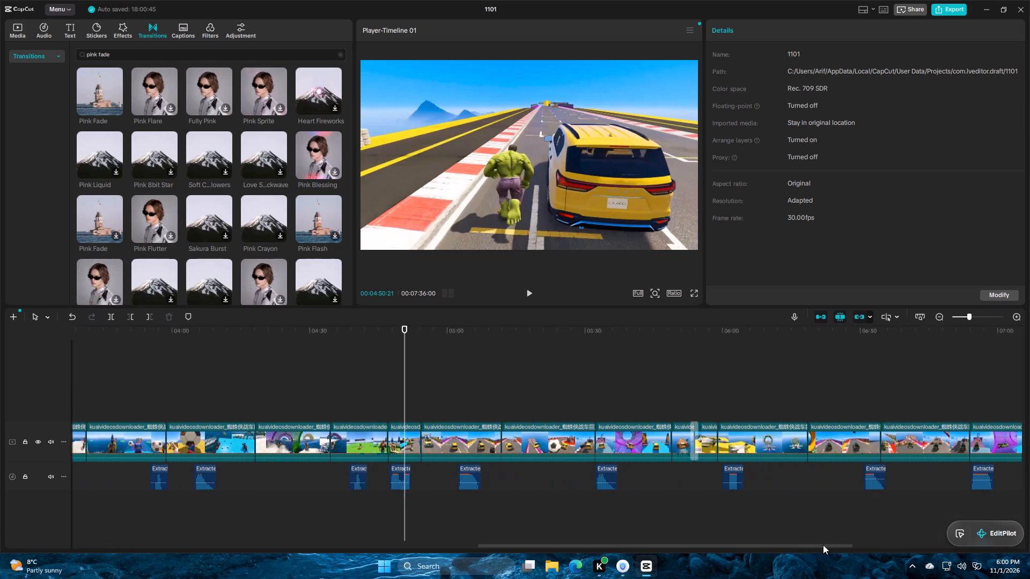
{"action": "left_click_drag", "start_coordinate": [823, 545], "coordinate": [837, 546]}
{"action": "left_click", "coordinate": [635, 410]}
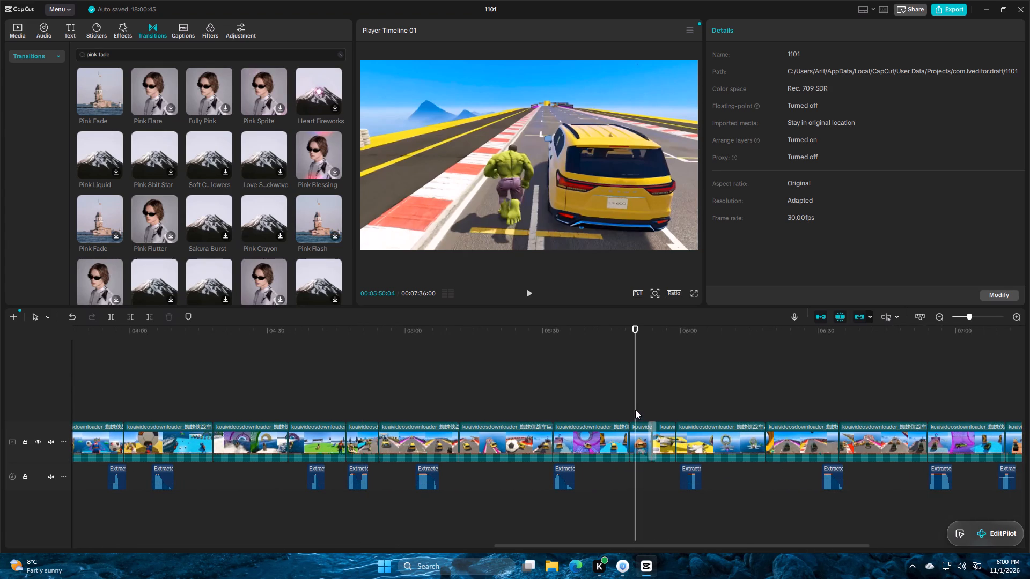
{"action": "left_click", "coordinate": [525, 288]}
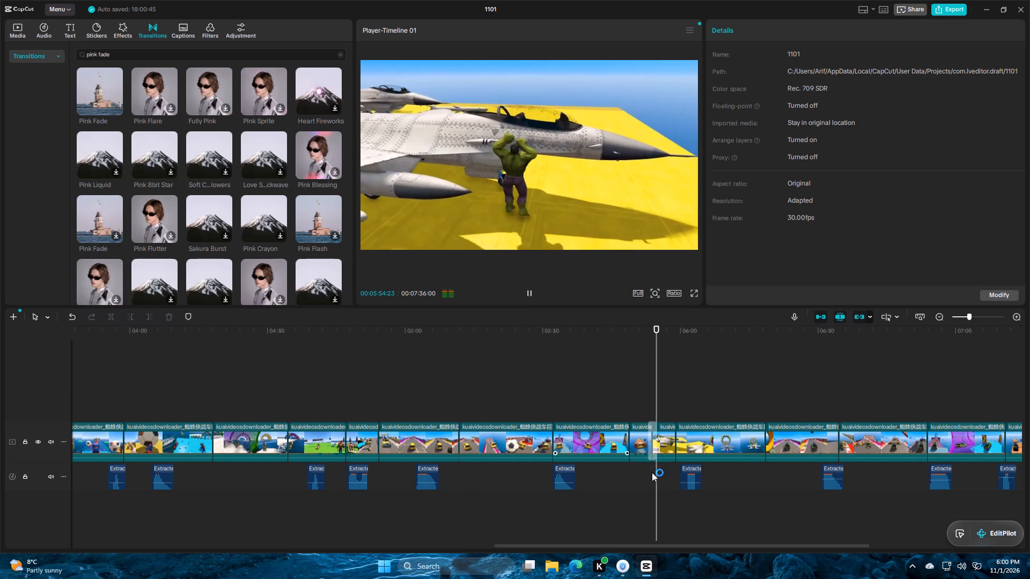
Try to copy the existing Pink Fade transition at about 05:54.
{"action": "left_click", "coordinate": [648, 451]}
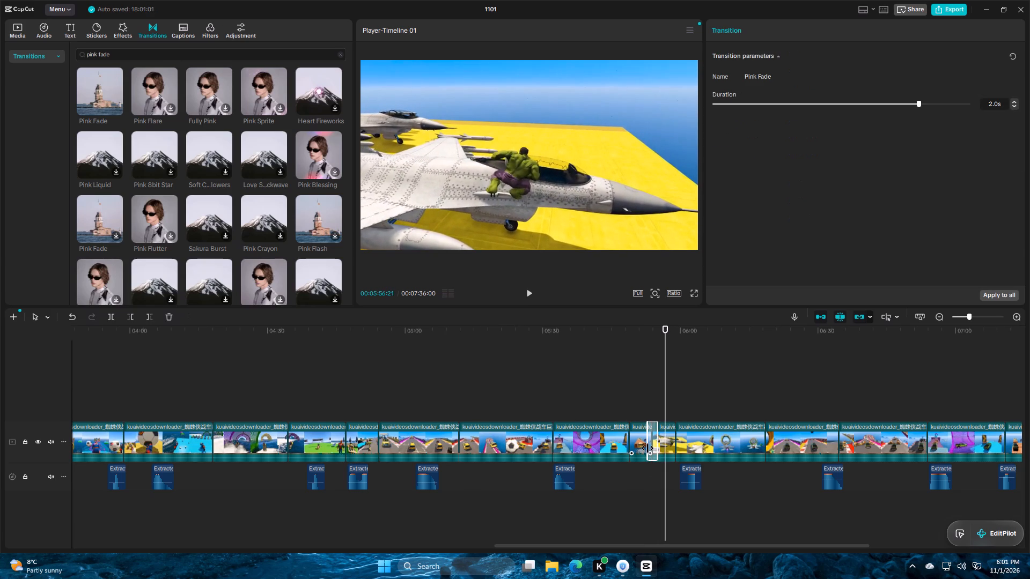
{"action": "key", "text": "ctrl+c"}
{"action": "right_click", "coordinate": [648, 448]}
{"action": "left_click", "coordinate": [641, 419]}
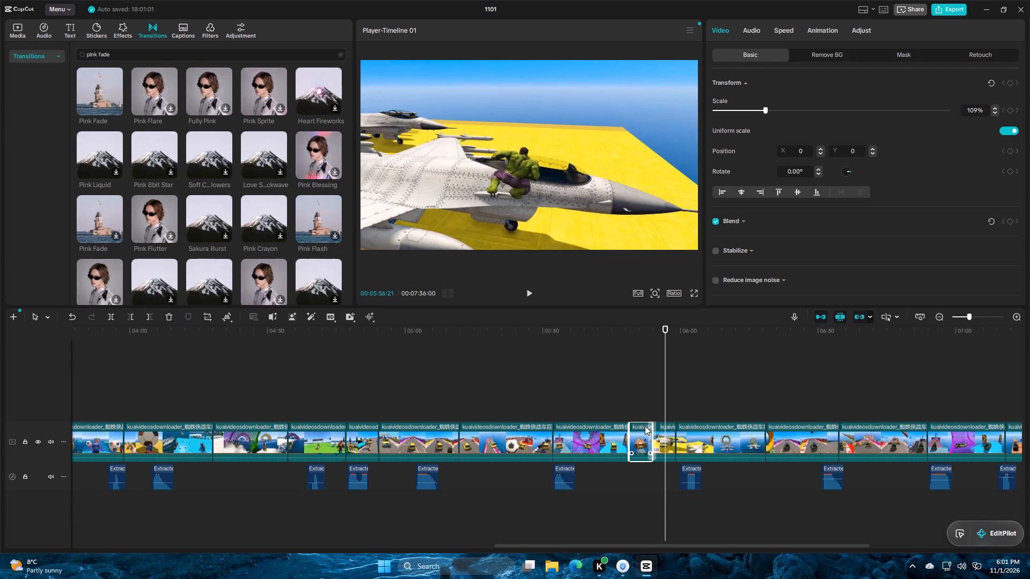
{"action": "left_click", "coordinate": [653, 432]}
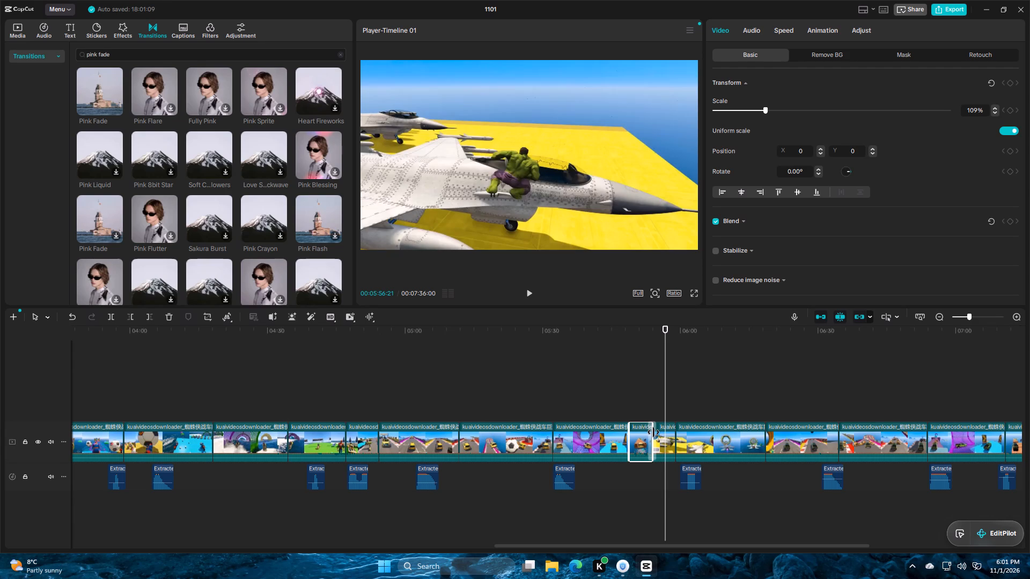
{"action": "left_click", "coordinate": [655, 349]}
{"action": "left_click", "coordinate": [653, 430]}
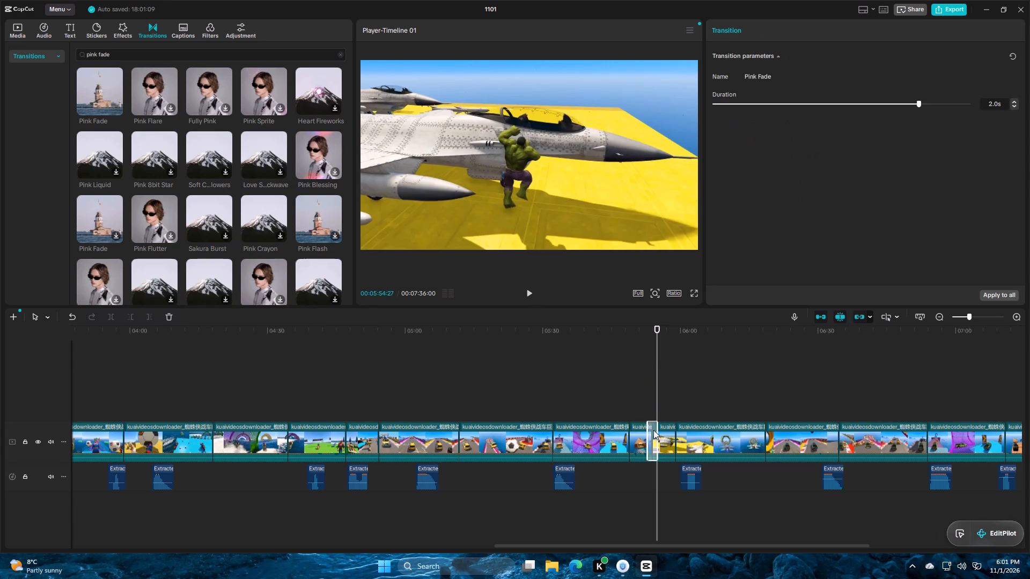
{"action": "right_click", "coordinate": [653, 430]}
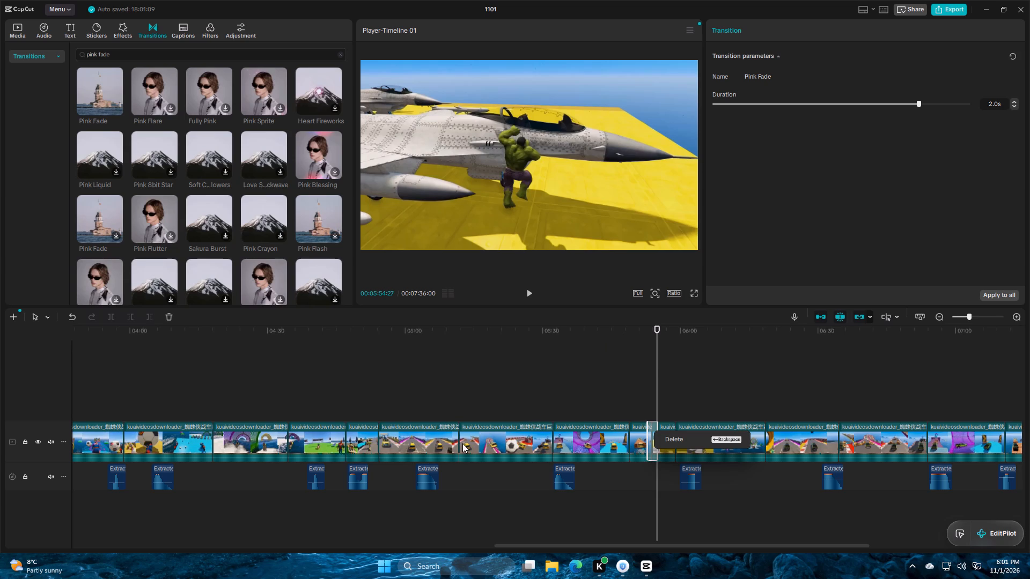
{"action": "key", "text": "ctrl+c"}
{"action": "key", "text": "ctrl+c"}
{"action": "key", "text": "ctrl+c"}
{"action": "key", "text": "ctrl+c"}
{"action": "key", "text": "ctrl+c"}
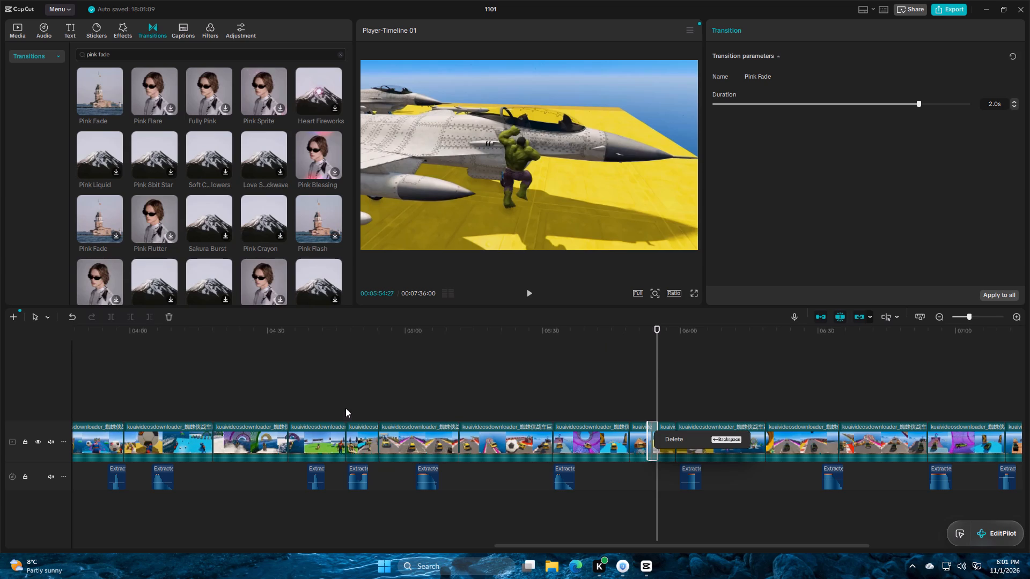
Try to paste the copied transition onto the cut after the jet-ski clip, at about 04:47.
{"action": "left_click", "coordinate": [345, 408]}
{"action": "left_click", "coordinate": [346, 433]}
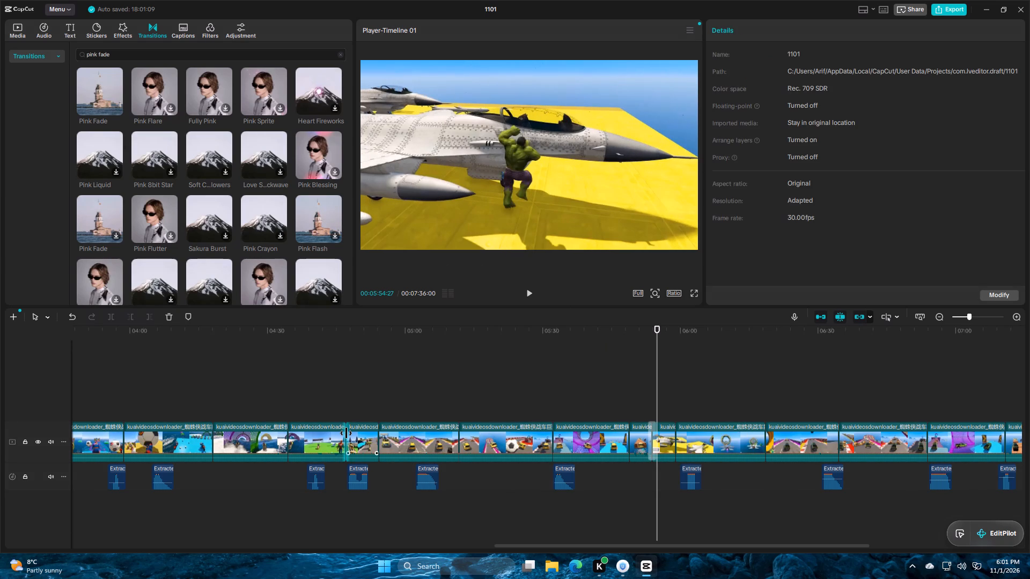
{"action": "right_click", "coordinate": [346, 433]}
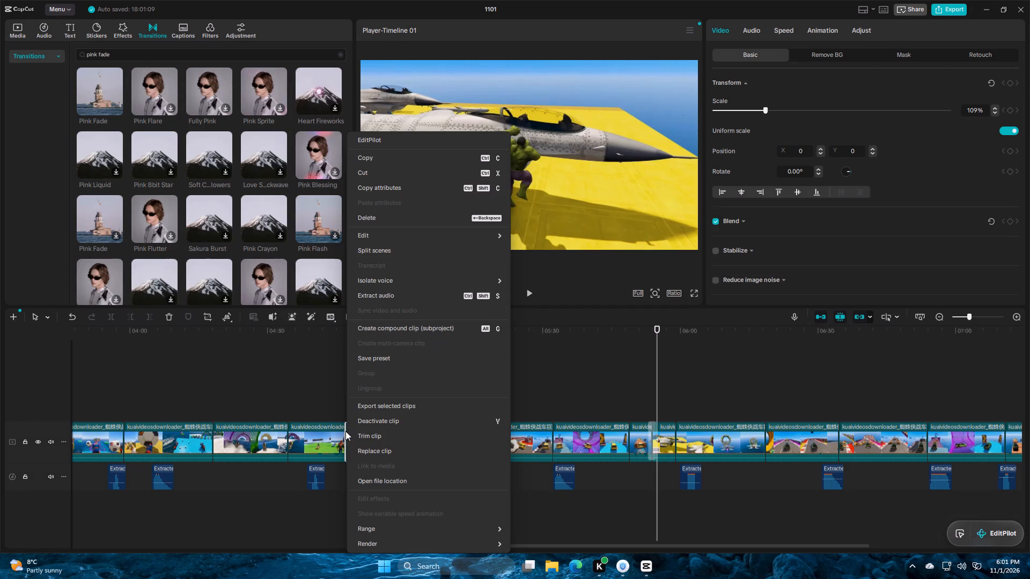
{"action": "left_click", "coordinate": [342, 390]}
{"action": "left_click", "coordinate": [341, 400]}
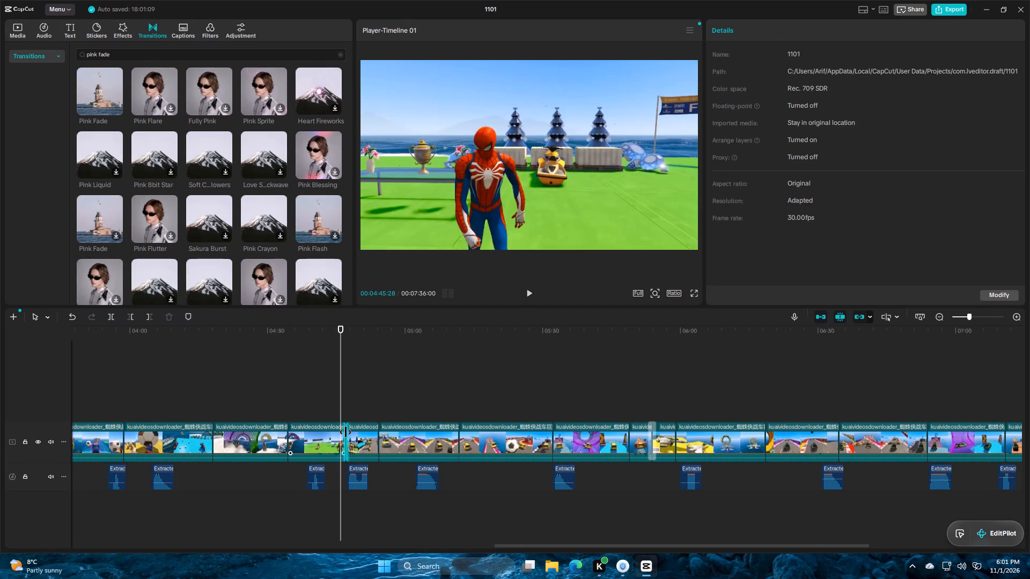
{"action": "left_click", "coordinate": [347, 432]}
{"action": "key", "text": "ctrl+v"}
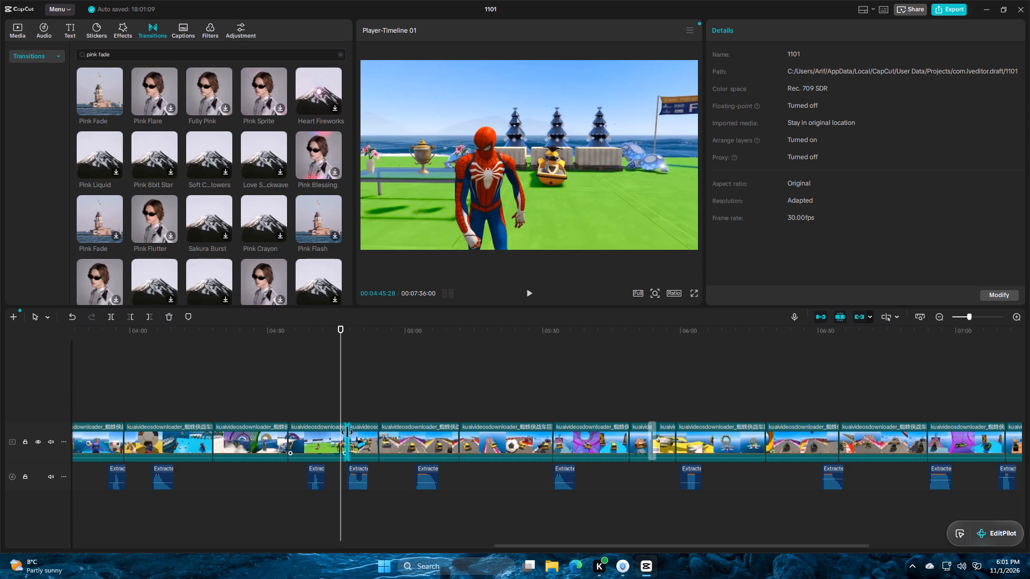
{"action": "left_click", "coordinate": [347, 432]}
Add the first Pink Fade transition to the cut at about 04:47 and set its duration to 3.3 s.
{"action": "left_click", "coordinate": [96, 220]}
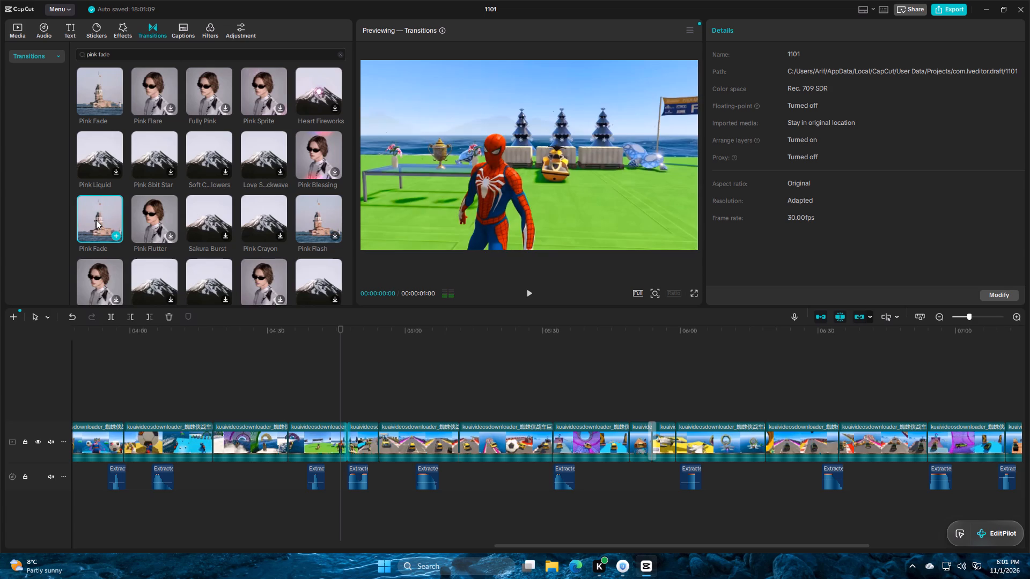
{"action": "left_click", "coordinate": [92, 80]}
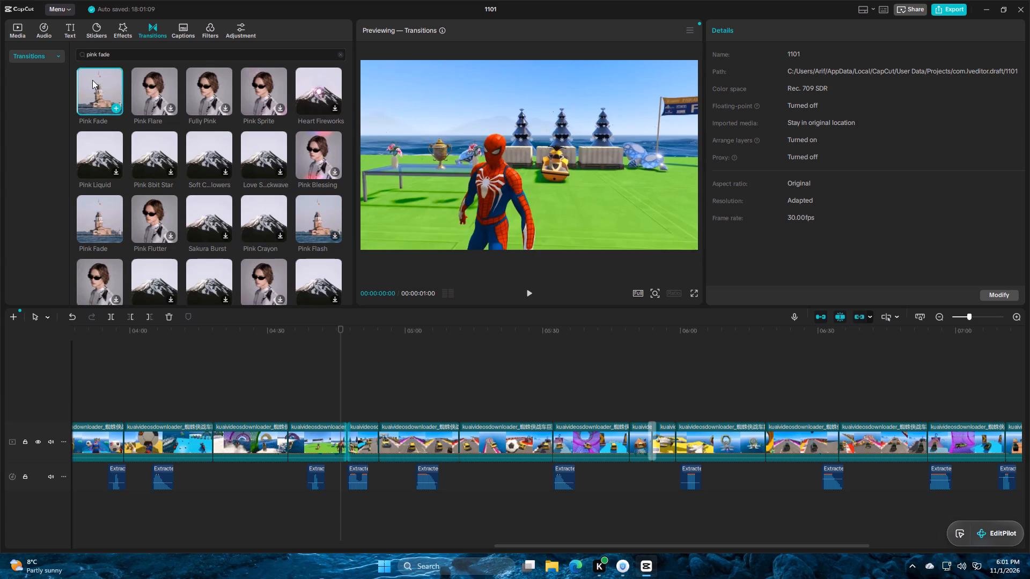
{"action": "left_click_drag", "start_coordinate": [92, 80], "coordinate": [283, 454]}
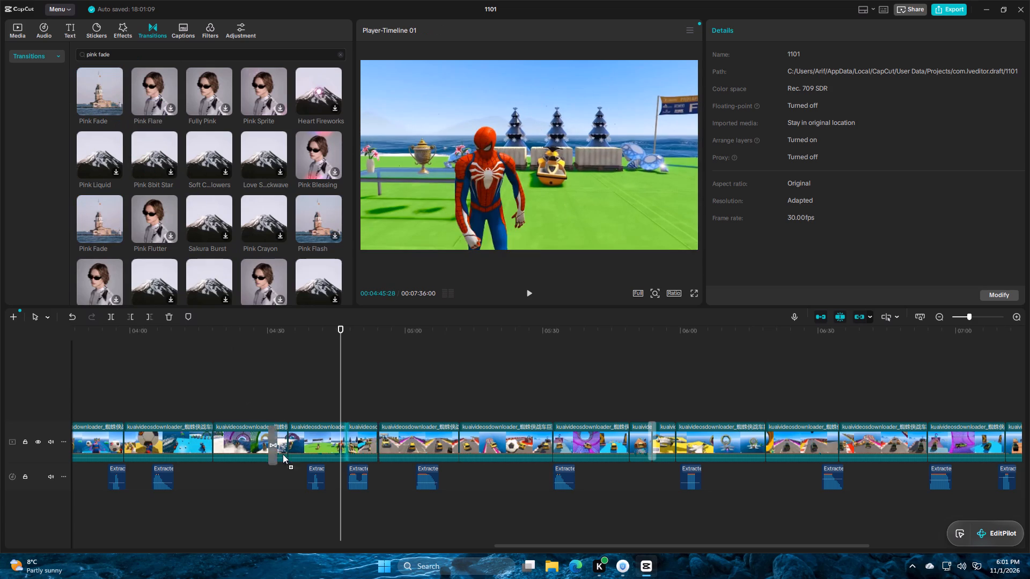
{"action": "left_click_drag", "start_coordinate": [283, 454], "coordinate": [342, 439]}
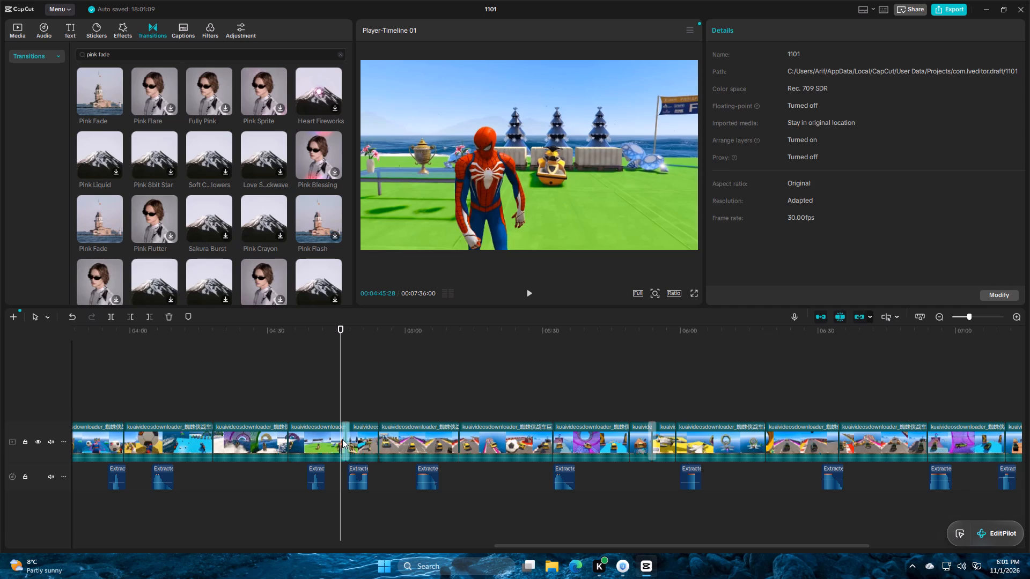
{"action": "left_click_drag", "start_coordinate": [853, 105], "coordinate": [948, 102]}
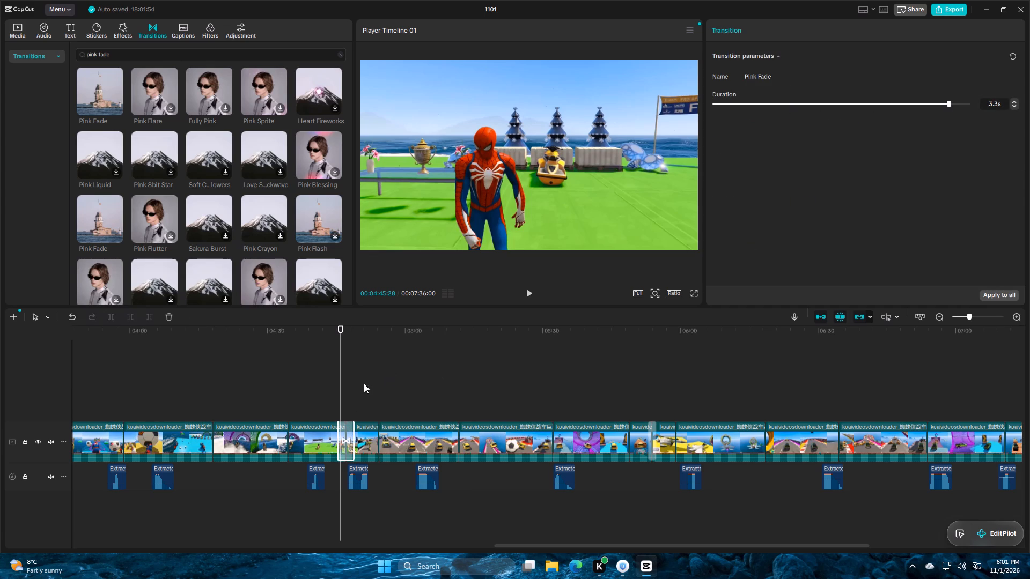
Play the timeline from about 04:38 through the Pink Fade transition at about 04:47.
{"action": "left_click", "coordinate": [307, 382]}
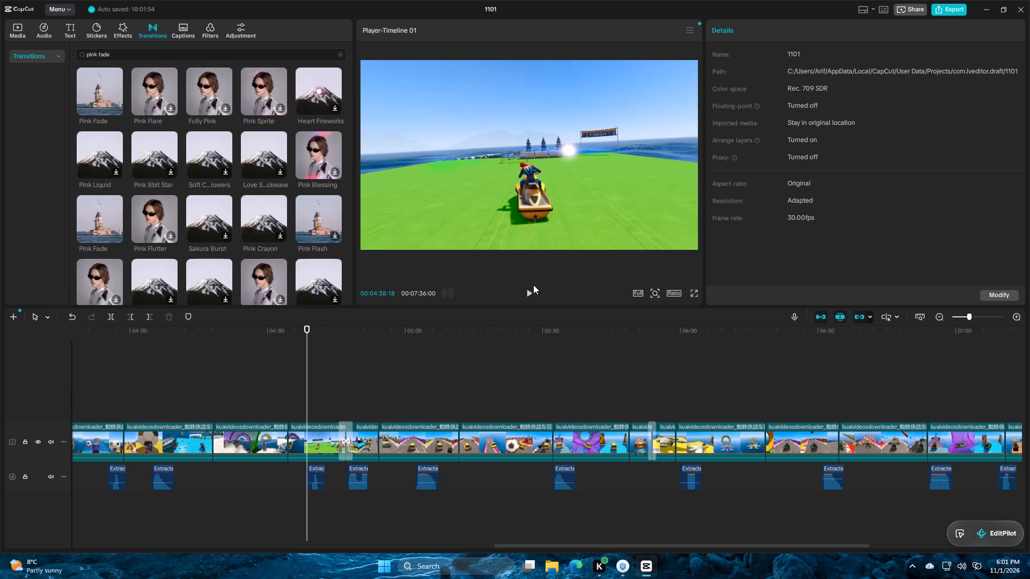
{"action": "left_click", "coordinate": [531, 292]}
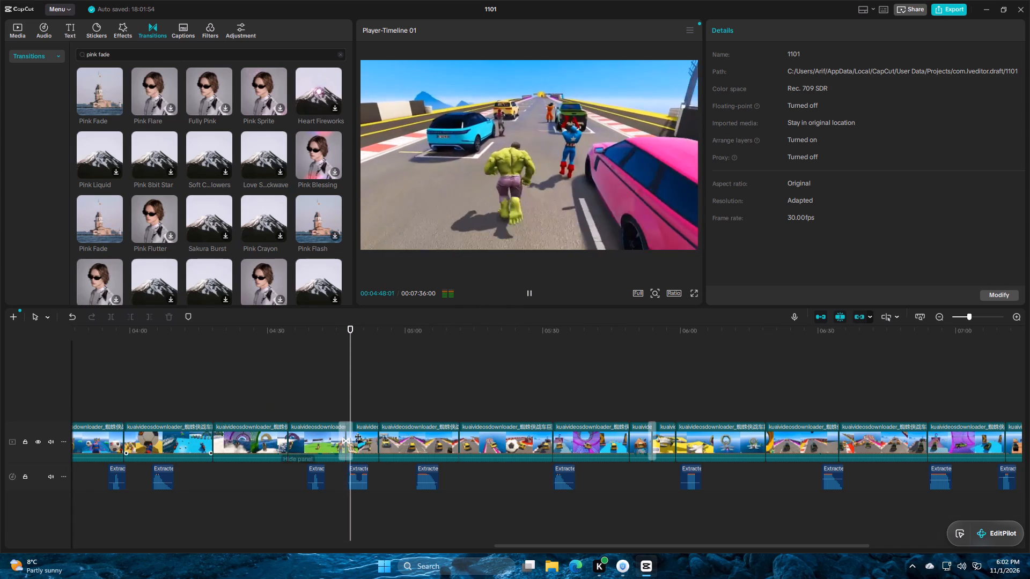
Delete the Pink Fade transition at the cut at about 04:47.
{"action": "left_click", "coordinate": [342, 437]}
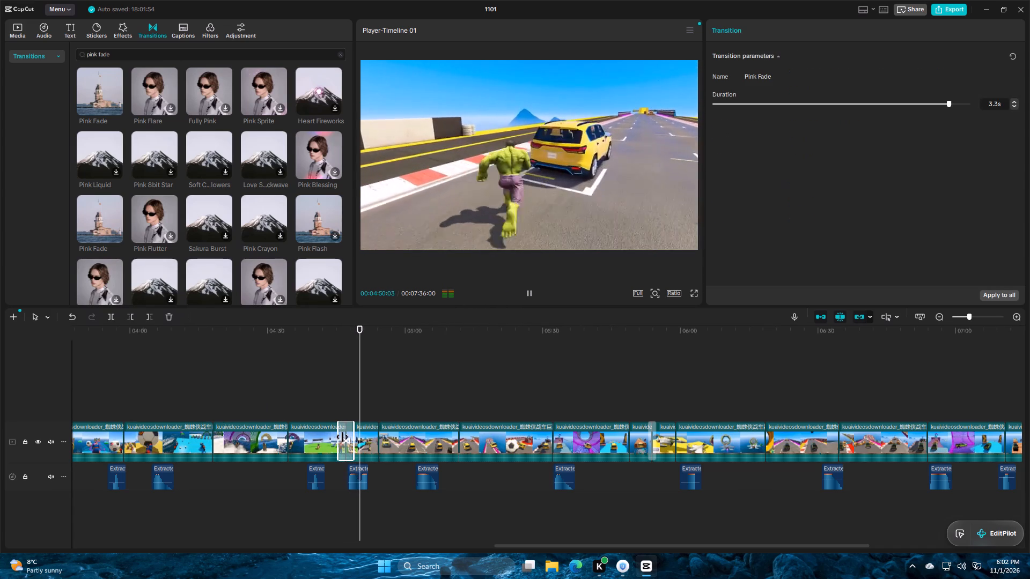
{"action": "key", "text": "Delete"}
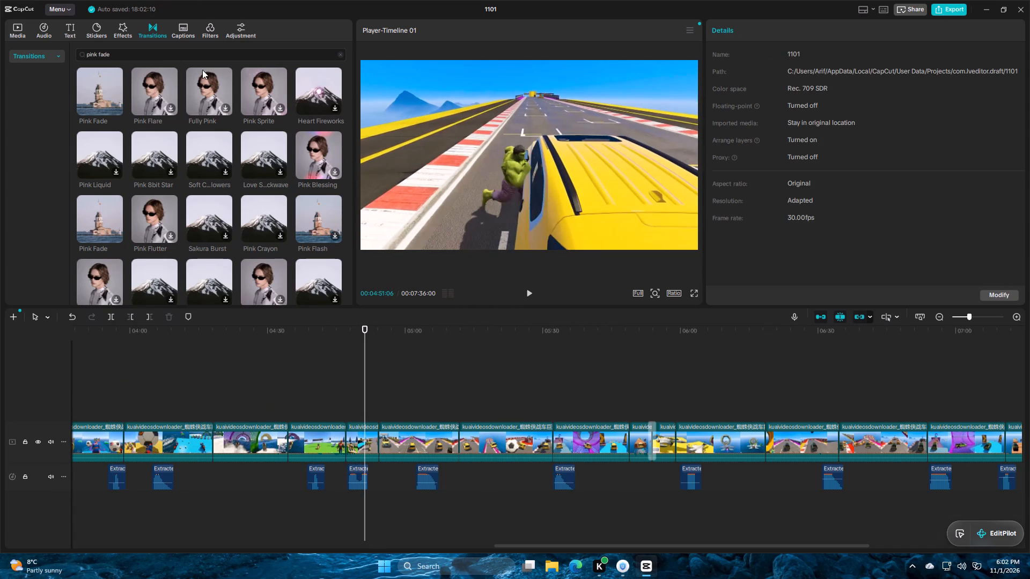
Search the transitions for "fade" and add the second Slow Fade to the cut at about 04:47.
{"action": "left_click", "coordinate": [339, 51]}
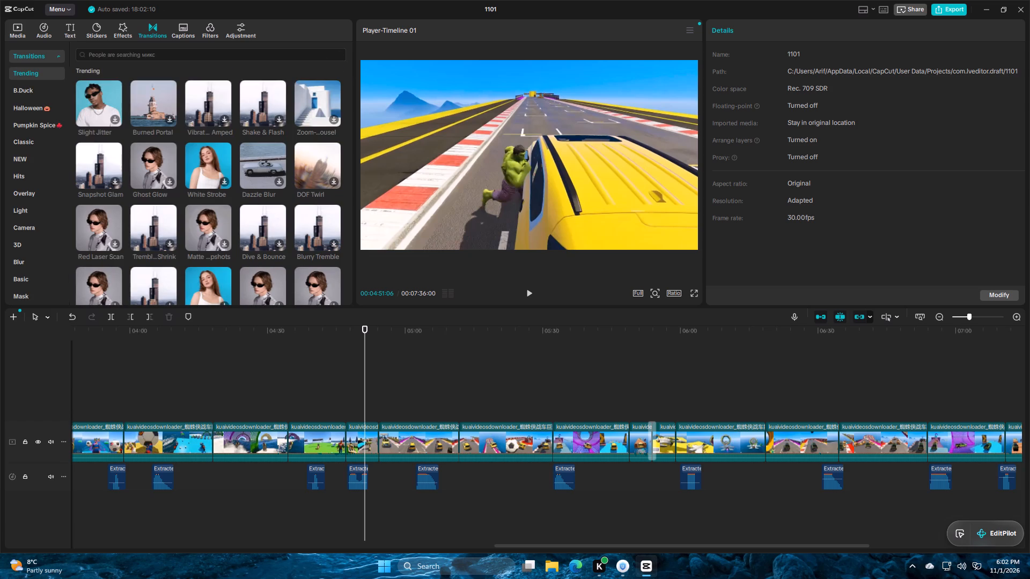
{"action": "left_click", "coordinate": [267, 54]}
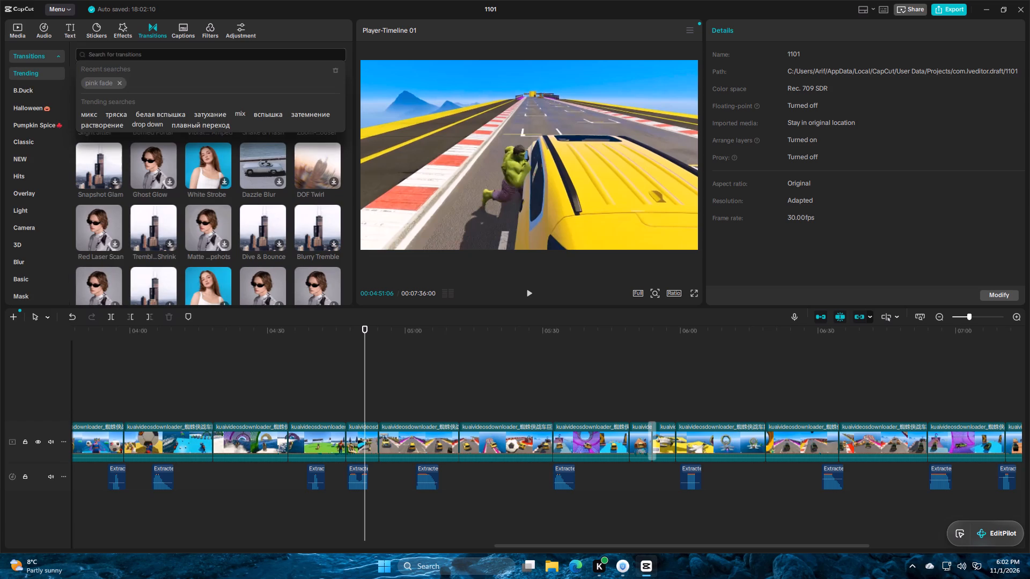
{"action": "type", "text": "fade"}
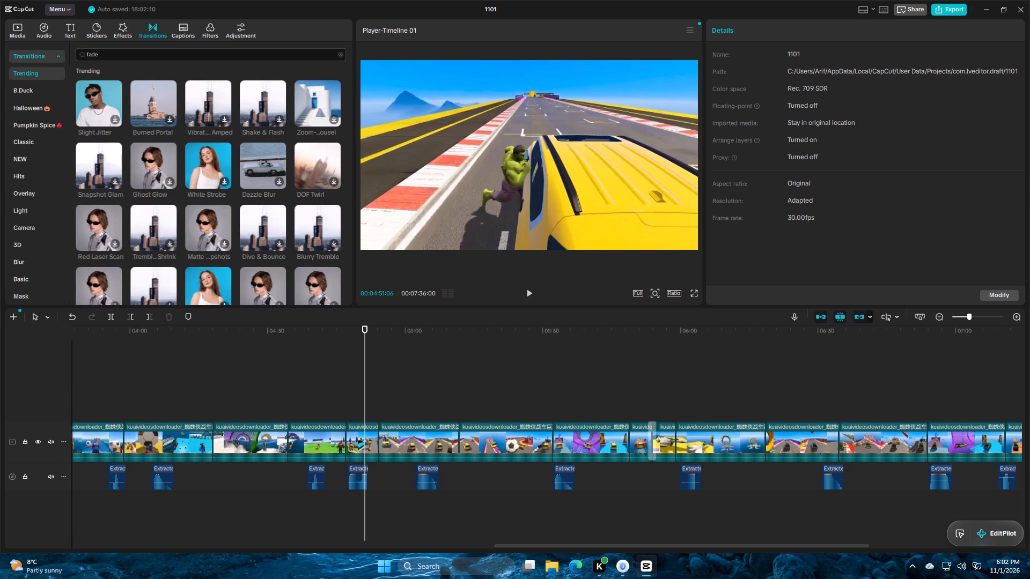
{"action": "key", "text": "Return"}
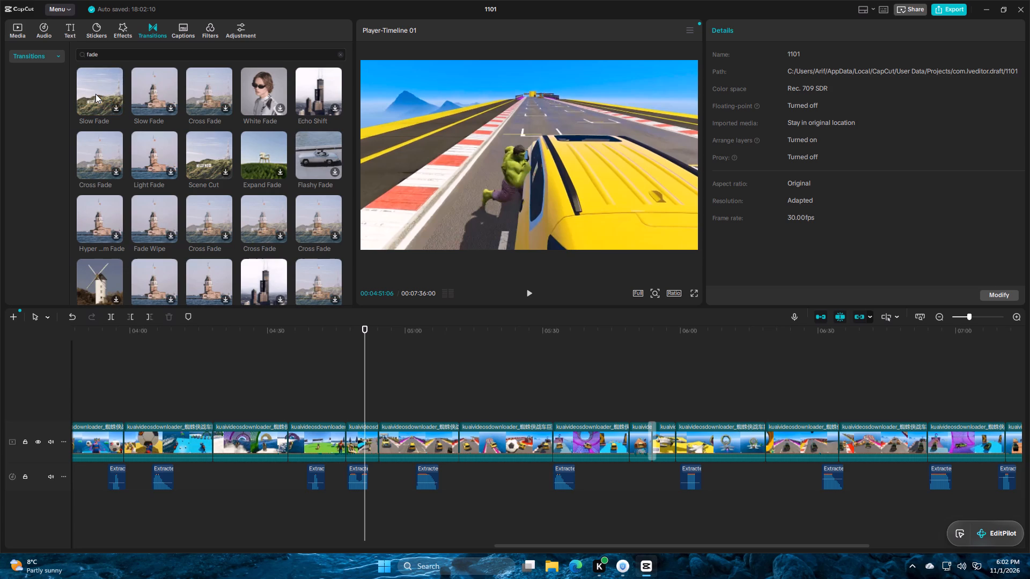
{"action": "left_click", "coordinate": [95, 94]}
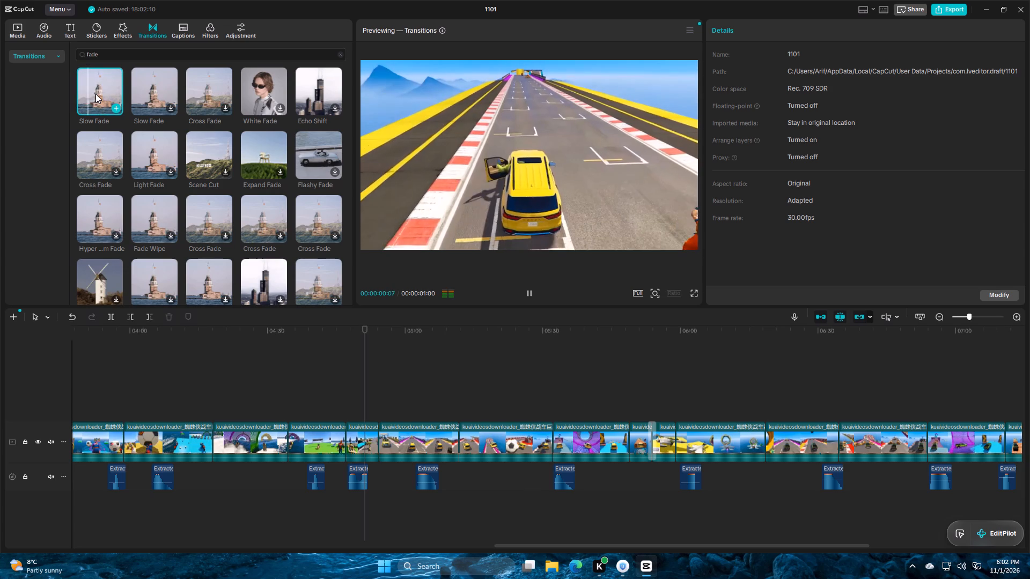
{"action": "left_click", "coordinate": [152, 94]}
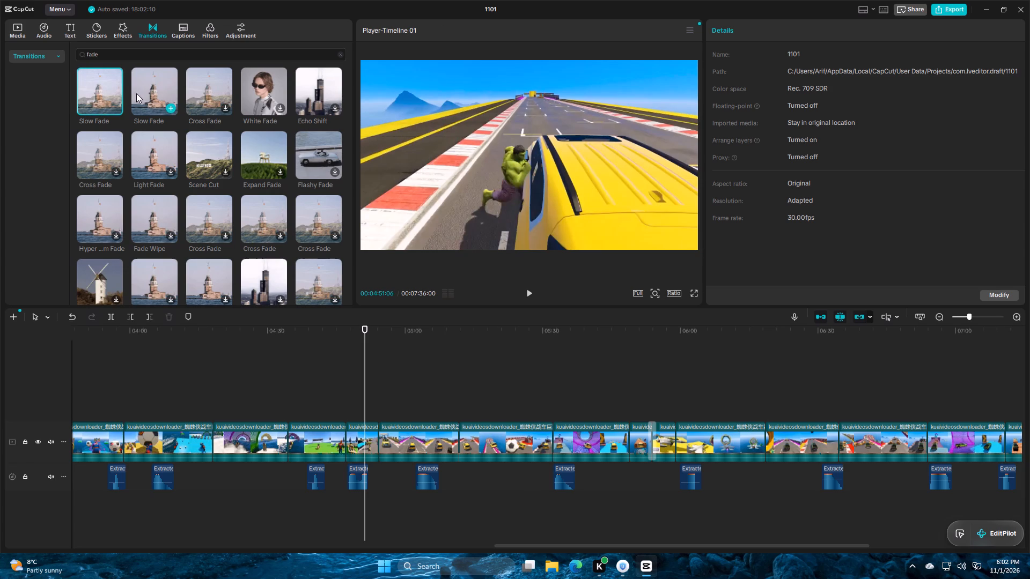
{"action": "left_click", "coordinate": [153, 95]}
{"action": "left_click_drag", "start_coordinate": [153, 94], "coordinate": [329, 439]}
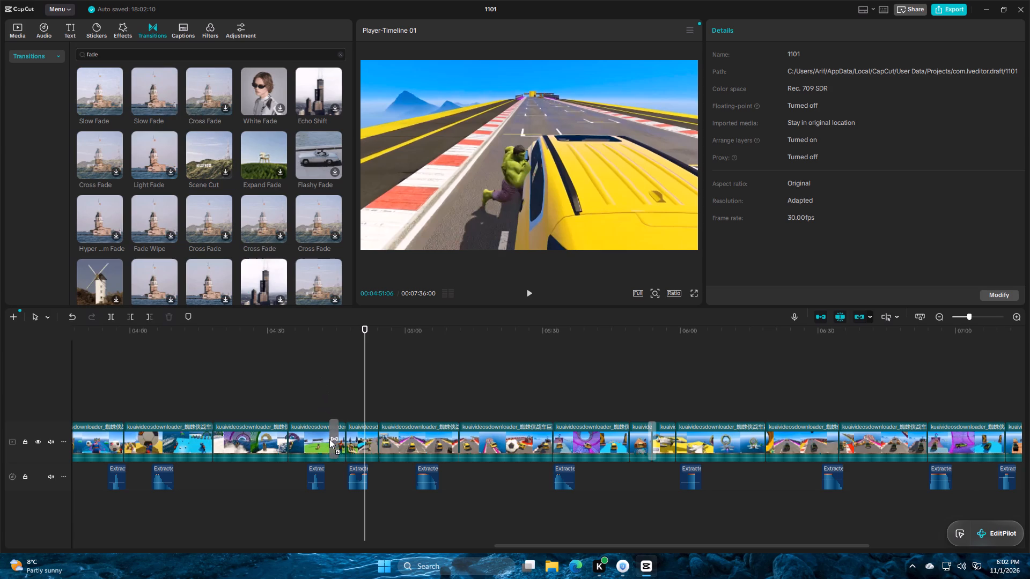
{"action": "left_click_drag", "start_coordinate": [329, 439], "coordinate": [341, 439]}
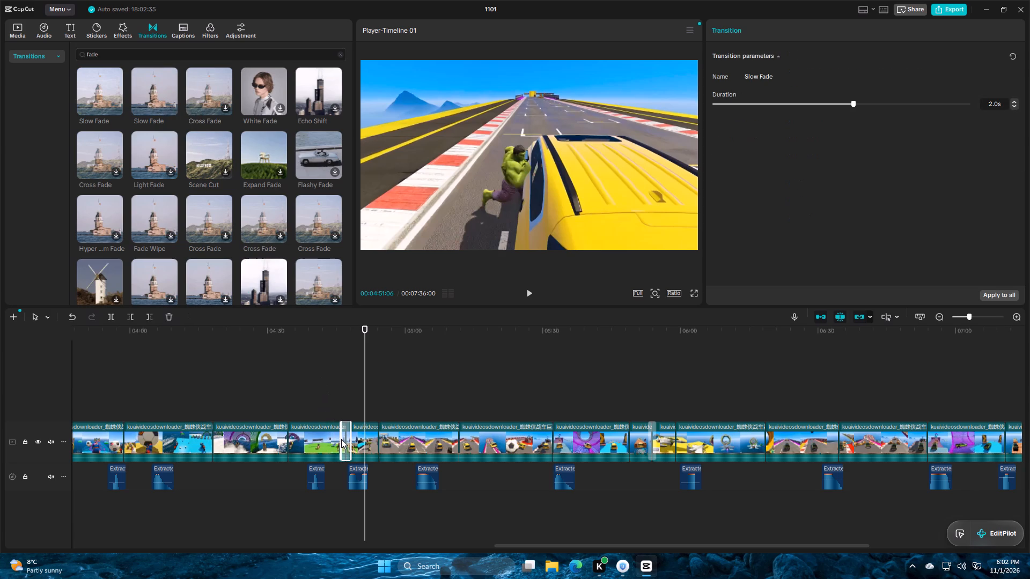
Play the timeline from about 04:45 to review the new Slow Fade transition.
{"action": "left_click", "coordinate": [336, 400]}
{"action": "left_click", "coordinate": [533, 292]}
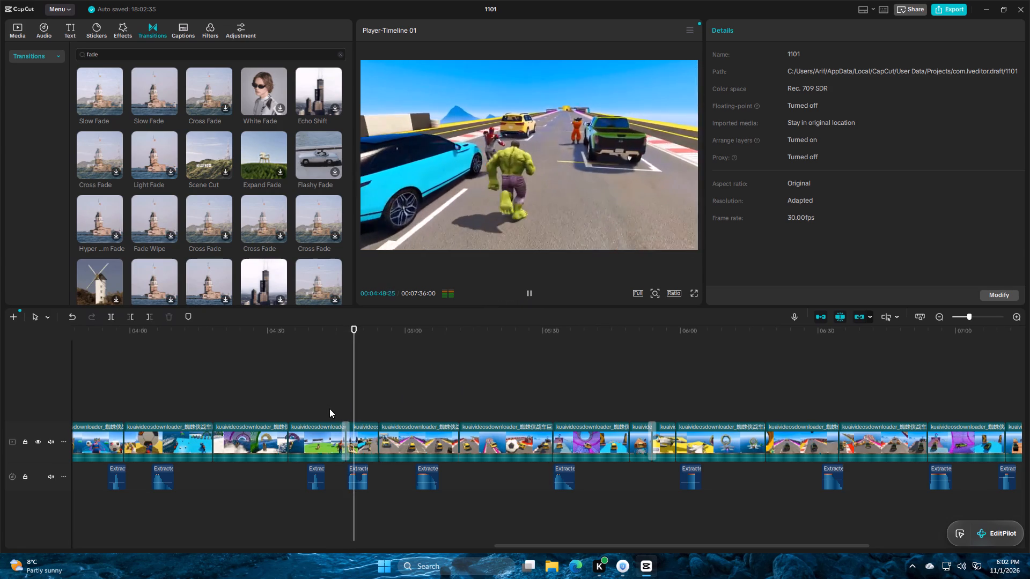
Examine the Slow Fade transition at about 04:47 up close and replay the timeline through it from about 04:45.
{"action": "scroll", "coordinate": [349, 428], "scroll_direction": "up", "scroll_amount": 4}
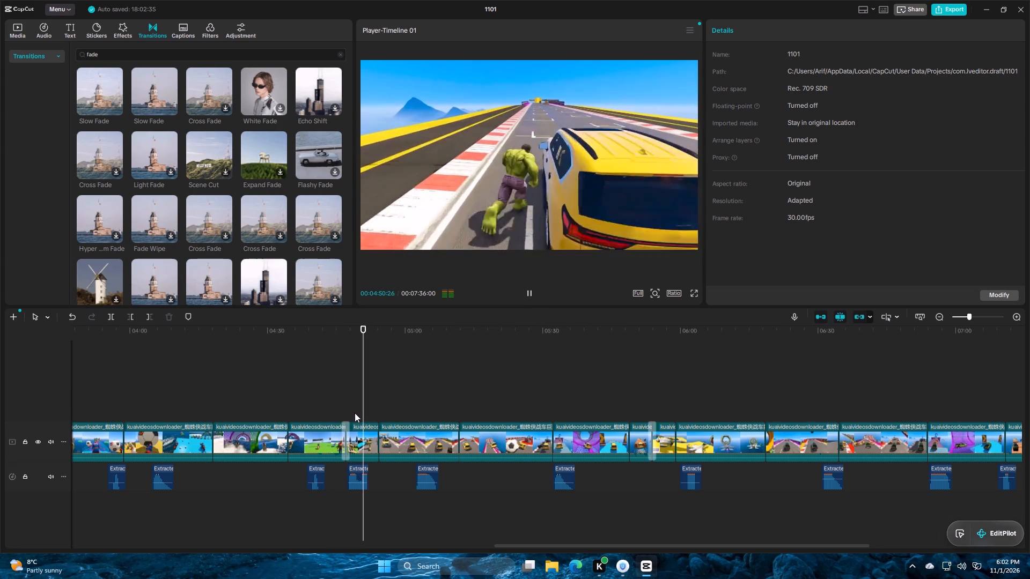
{"action": "scroll", "coordinate": [355, 413], "scroll_direction": "up", "scroll_amount": 15, "text": "ctrl"}
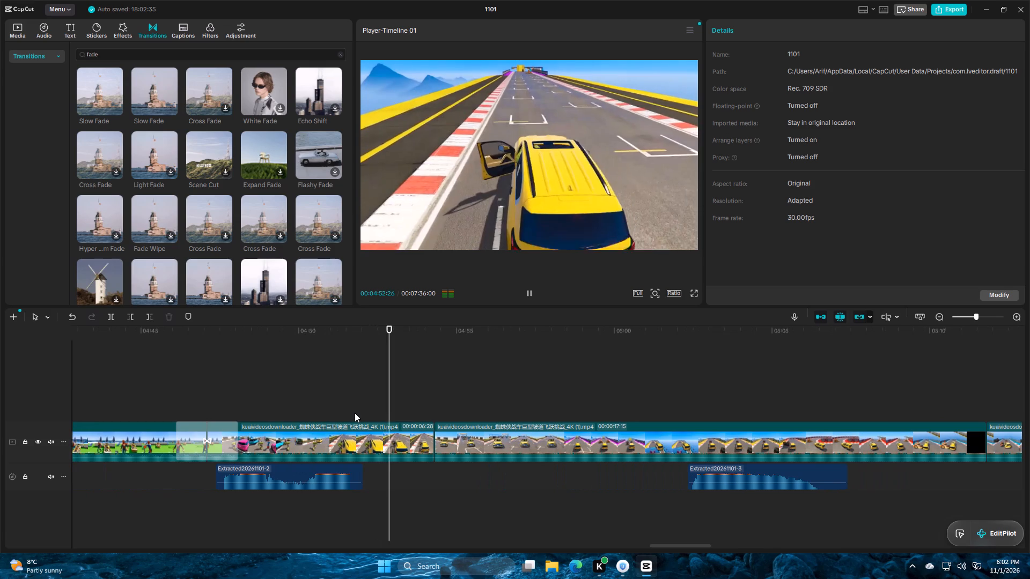
{"action": "left_click", "coordinate": [278, 433]}
{"action": "left_click", "coordinate": [158, 432]}
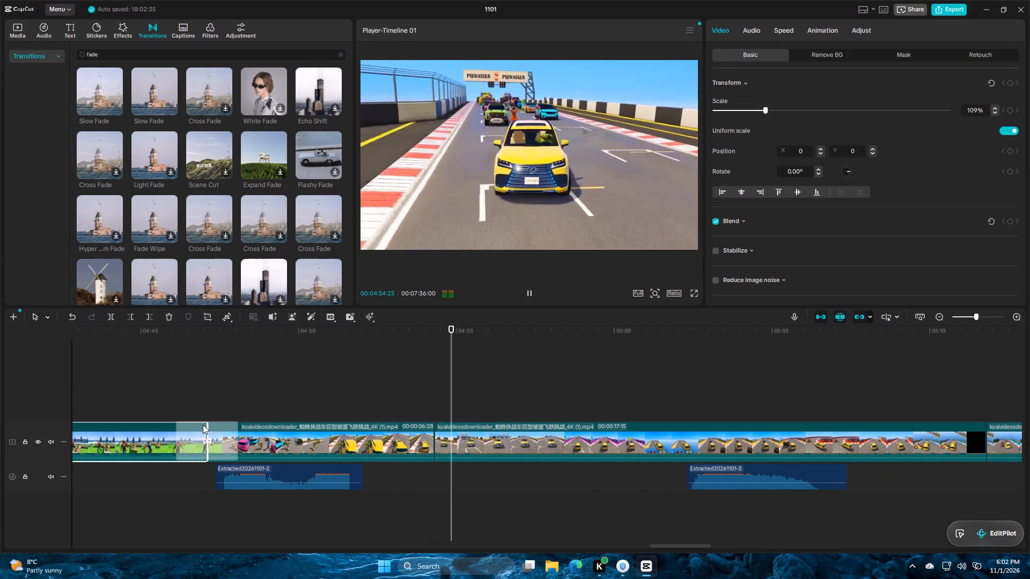
{"action": "left_click", "coordinate": [213, 432]}
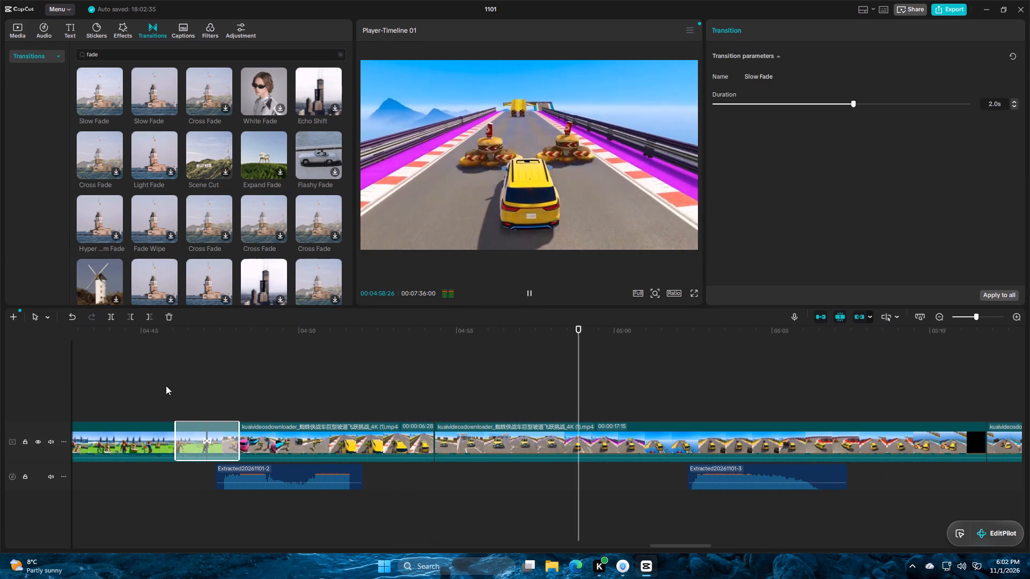
{"action": "left_click", "coordinate": [148, 385]}
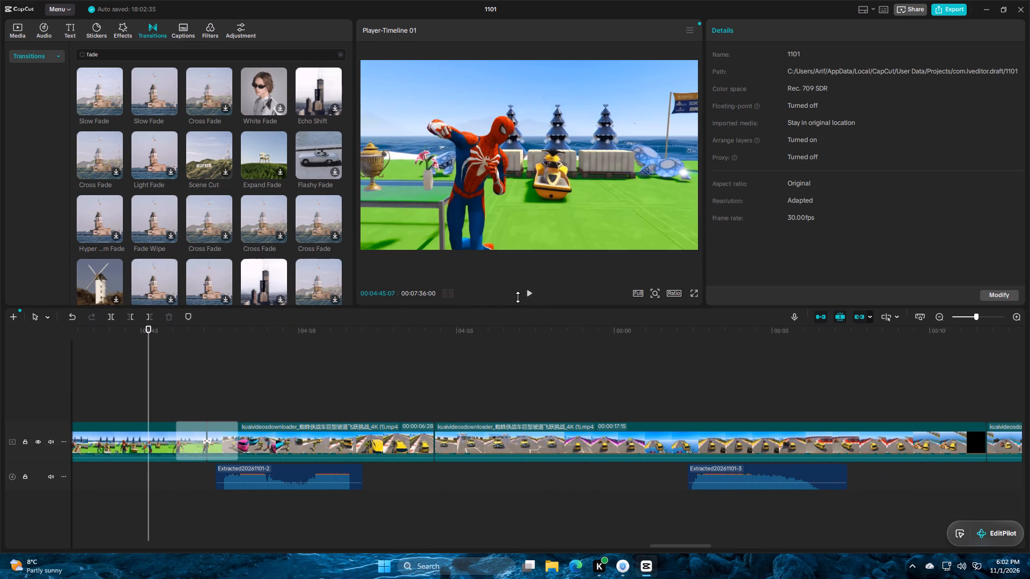
{"action": "left_click", "coordinate": [518, 296]}
{"action": "left_click", "coordinate": [527, 284]}
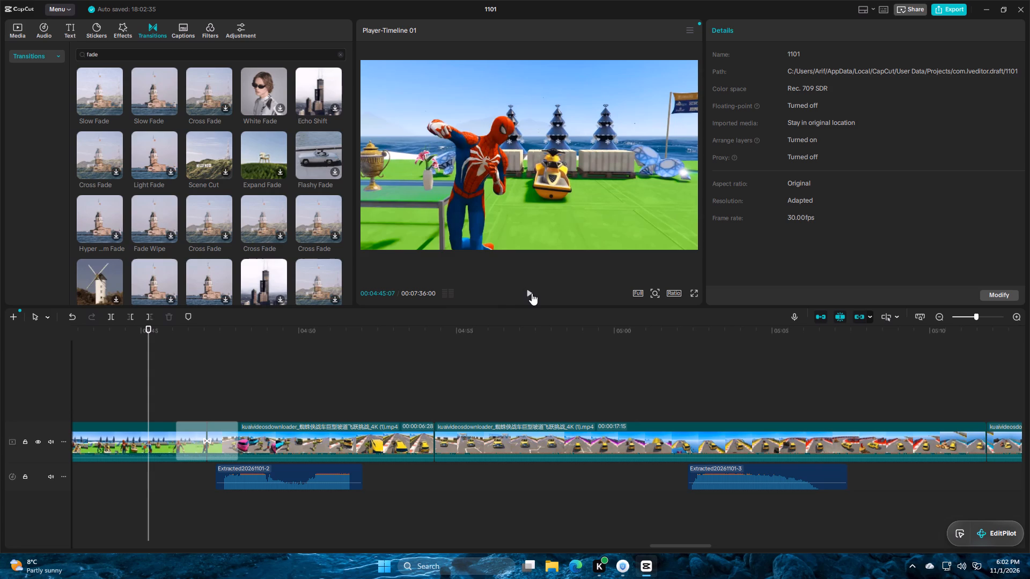
{"action": "left_click", "coordinate": [532, 294]}
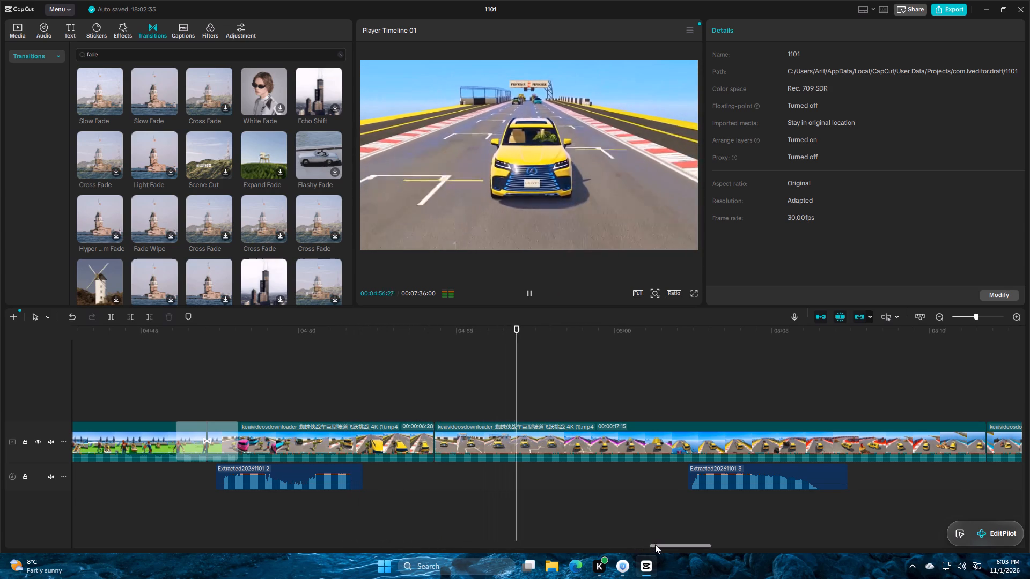
Look through the Gaming and Trending sticker categories for a sticker to use near the end of the timeline.
{"action": "left_click_drag", "start_coordinate": [655, 545], "coordinate": [920, 543]}
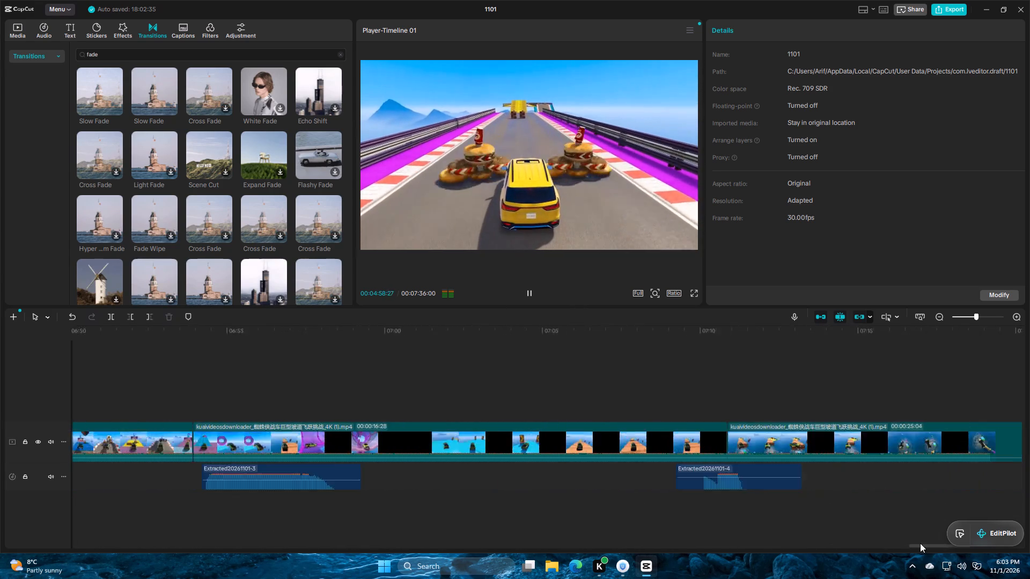
{"action": "left_click_drag", "start_coordinate": [920, 543], "coordinate": [959, 551]}
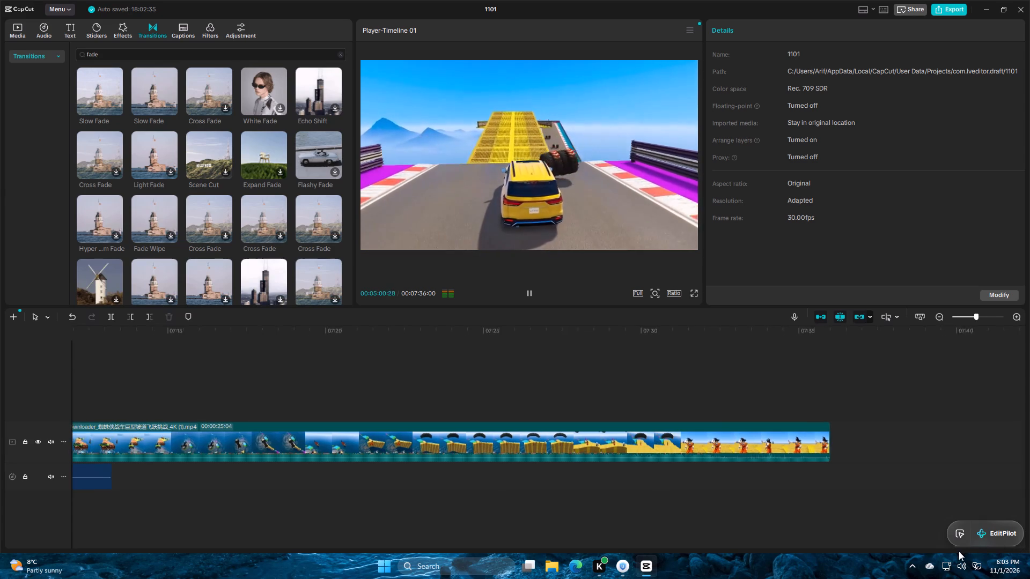
{"action": "left_click_drag", "start_coordinate": [959, 551], "coordinate": [950, 547]}
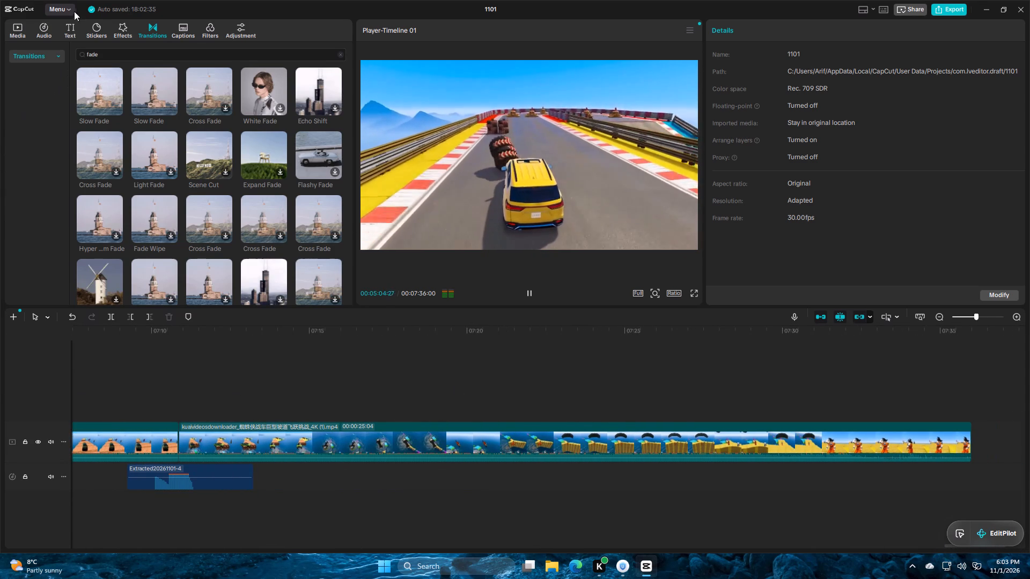
{"action": "left_click", "coordinate": [100, 29]}
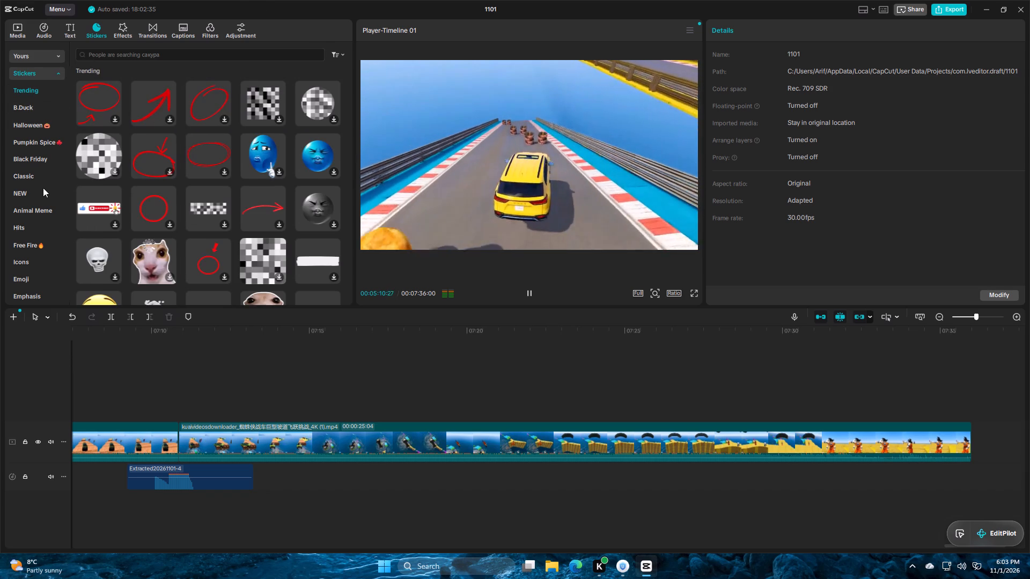
{"action": "scroll", "coordinate": [43, 243], "scroll_direction": "down", "scroll_amount": 6}
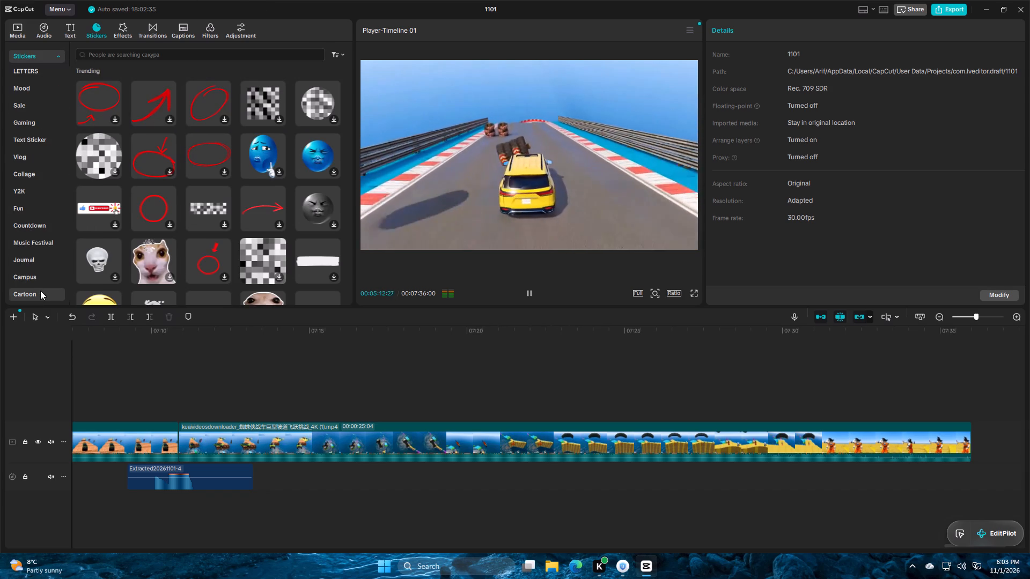
{"action": "left_click", "coordinate": [28, 122]}
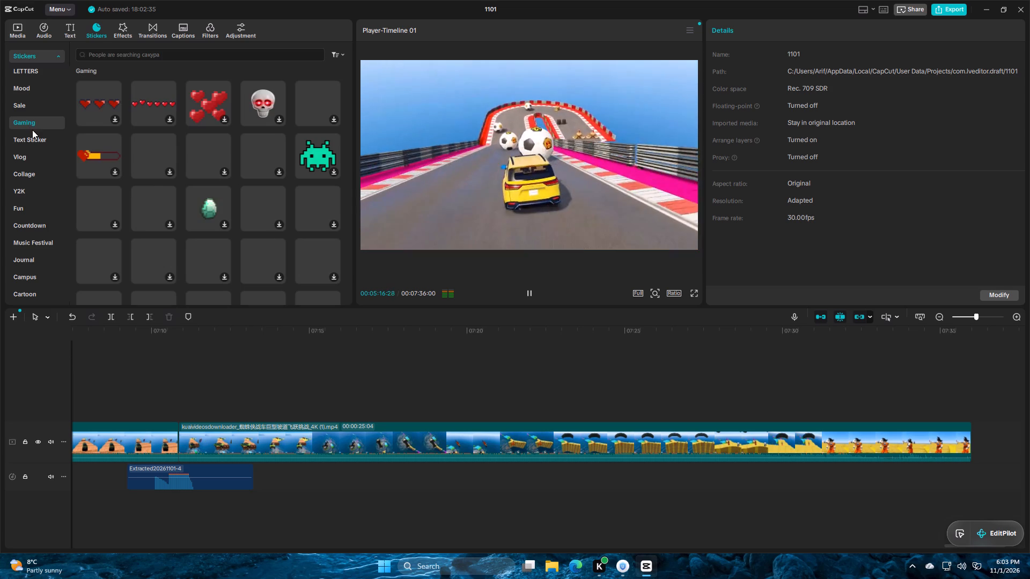
{"action": "scroll", "coordinate": [9, 217], "scroll_direction": "up", "scroll_amount": 8}
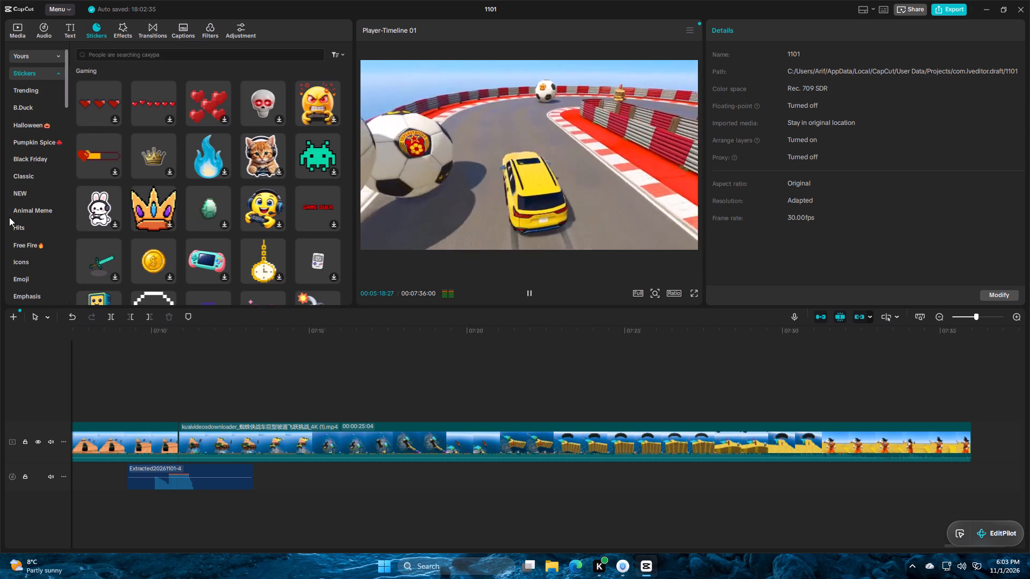
{"action": "scroll", "coordinate": [9, 217], "scroll_direction": "up", "scroll_amount": 1}
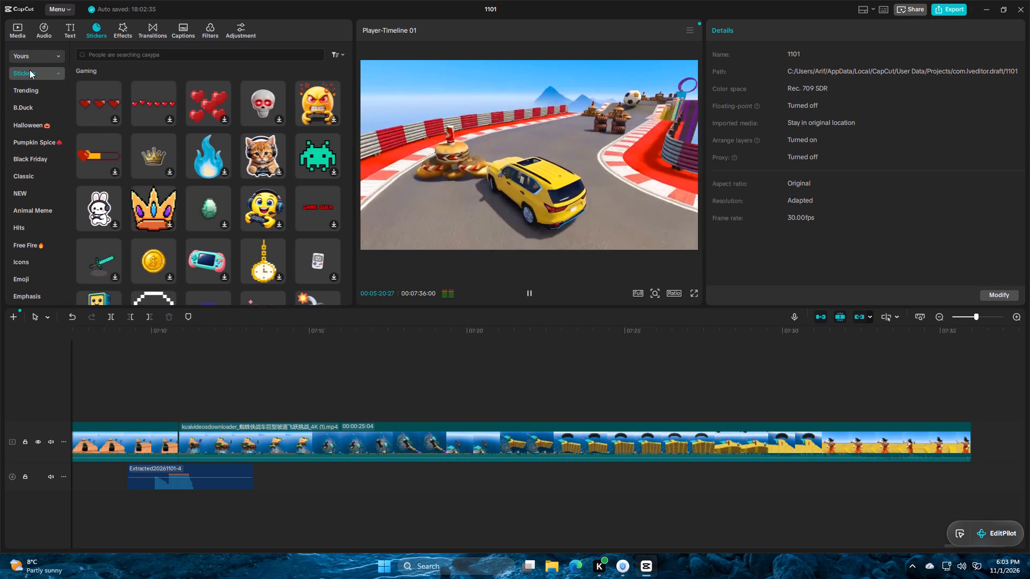
{"action": "left_click", "coordinate": [30, 70]}
{"action": "left_click", "coordinate": [32, 79]}
{"action": "left_click", "coordinate": [32, 95]}
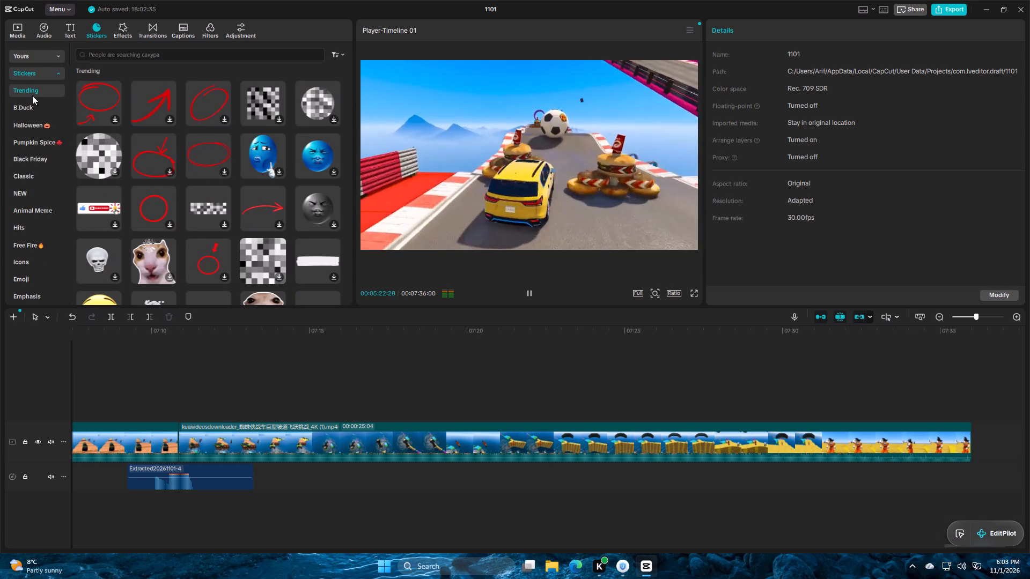
Preview the Trending like, subscribe and bell sticker and add it above the last video clip at about 07:30.
{"action": "scroll", "coordinate": [155, 151], "scroll_direction": "down", "scroll_amount": 1}
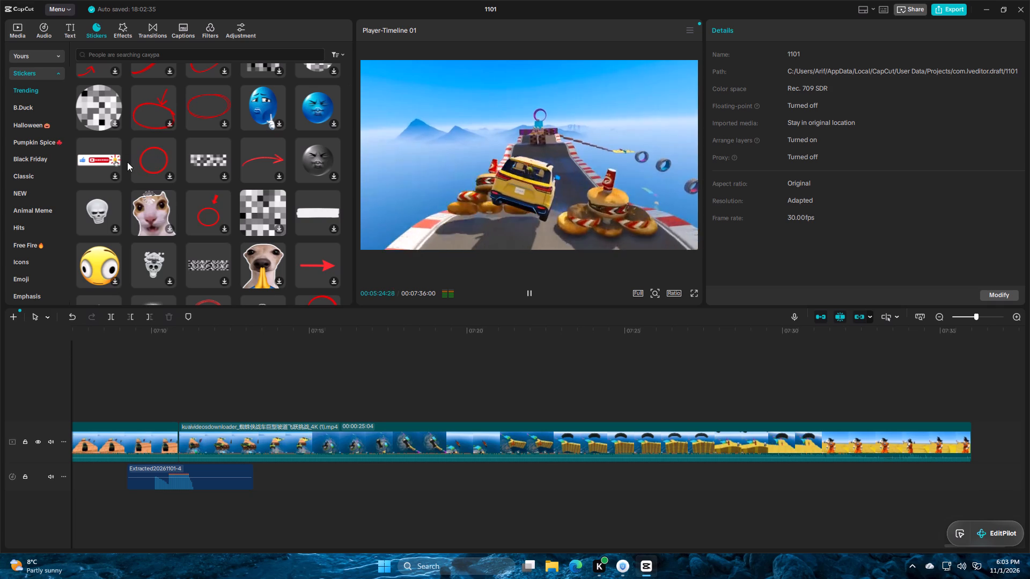
{"action": "left_click", "coordinate": [115, 164]}
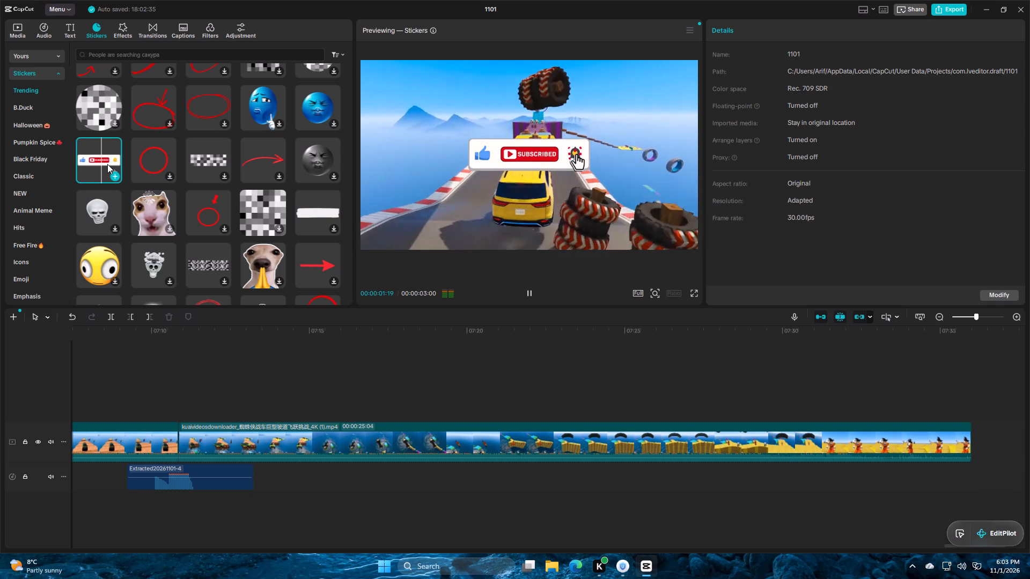
{"action": "left_click", "coordinate": [509, 154]}
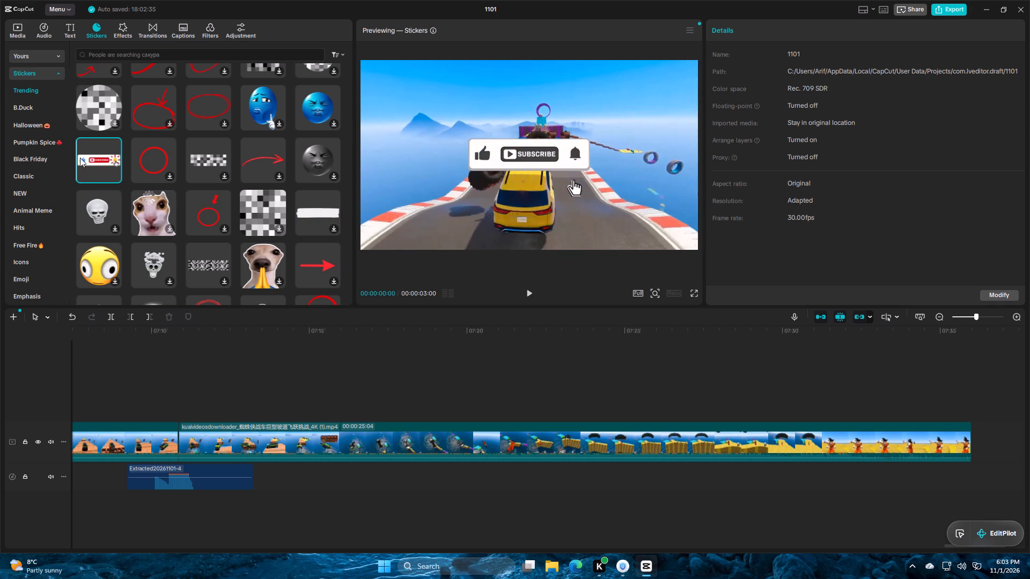
{"action": "left_click_drag", "start_coordinate": [99, 165], "coordinate": [711, 388]}
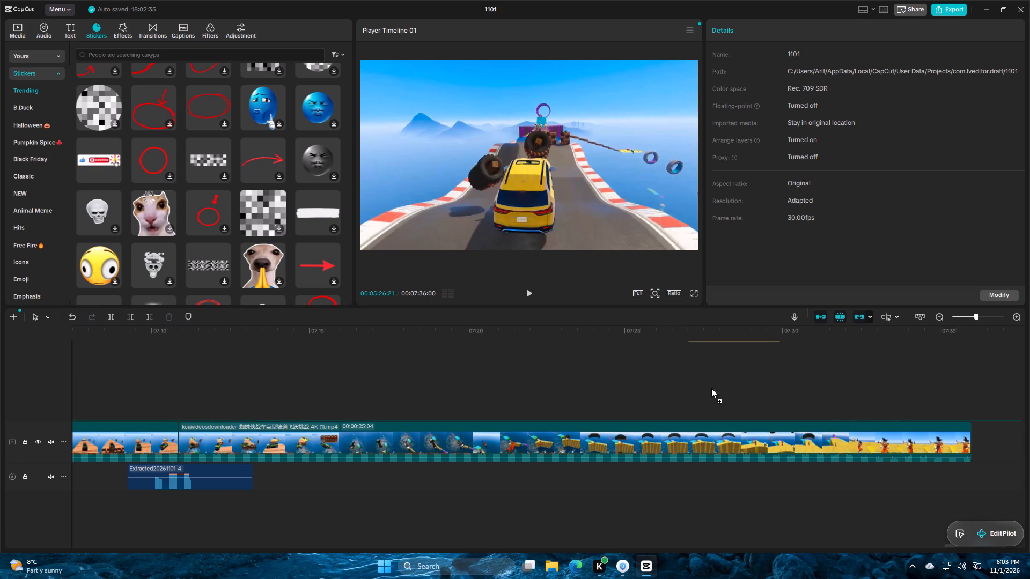
{"action": "left_click_drag", "start_coordinate": [711, 388], "coordinate": [784, 481]}
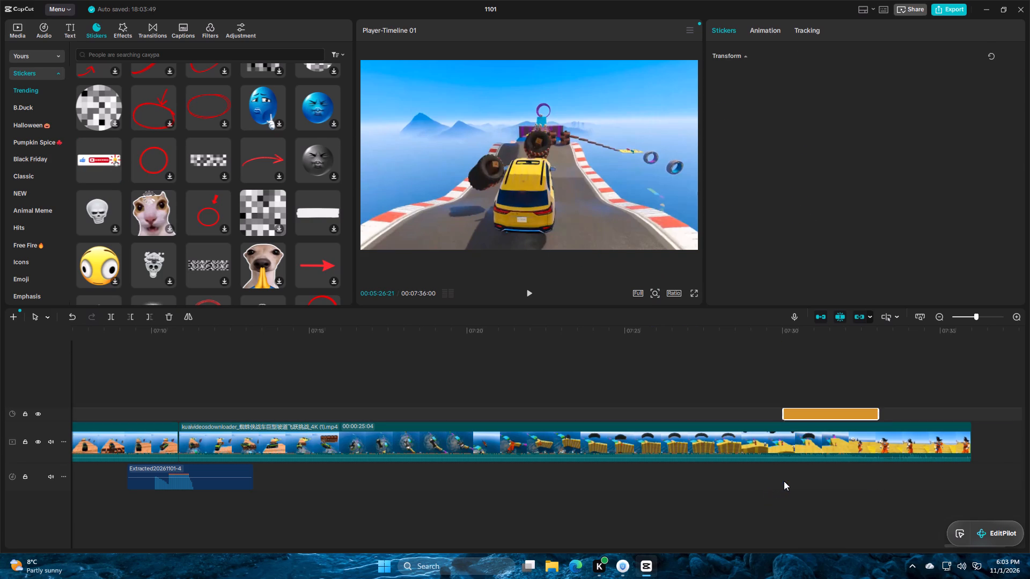
Play the subscribe sticker from about 07:30 and move it lower in the frame, to X 0, Y -564.
{"action": "left_click", "coordinate": [777, 385]}
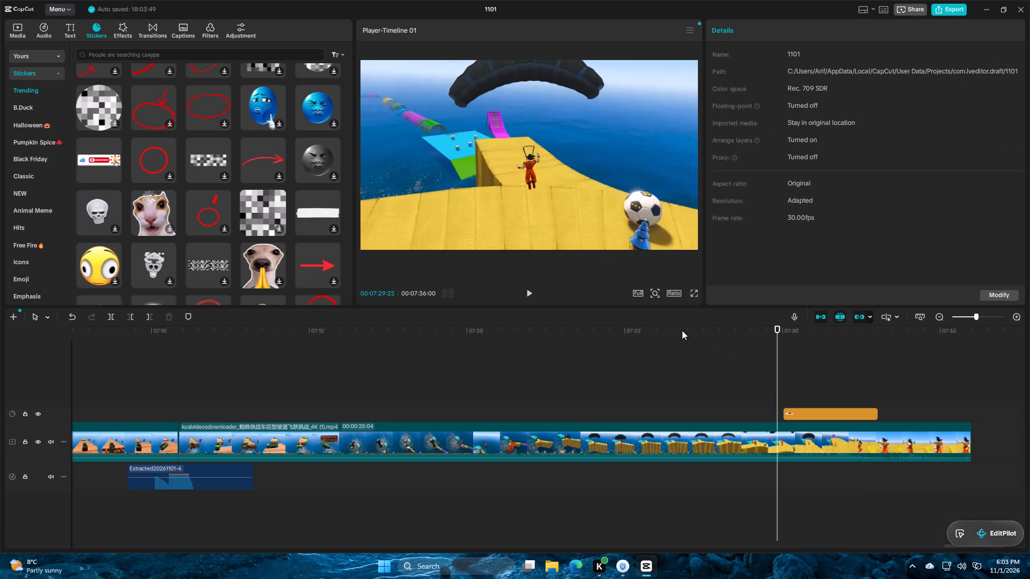
{"action": "left_click", "coordinate": [527, 294]}
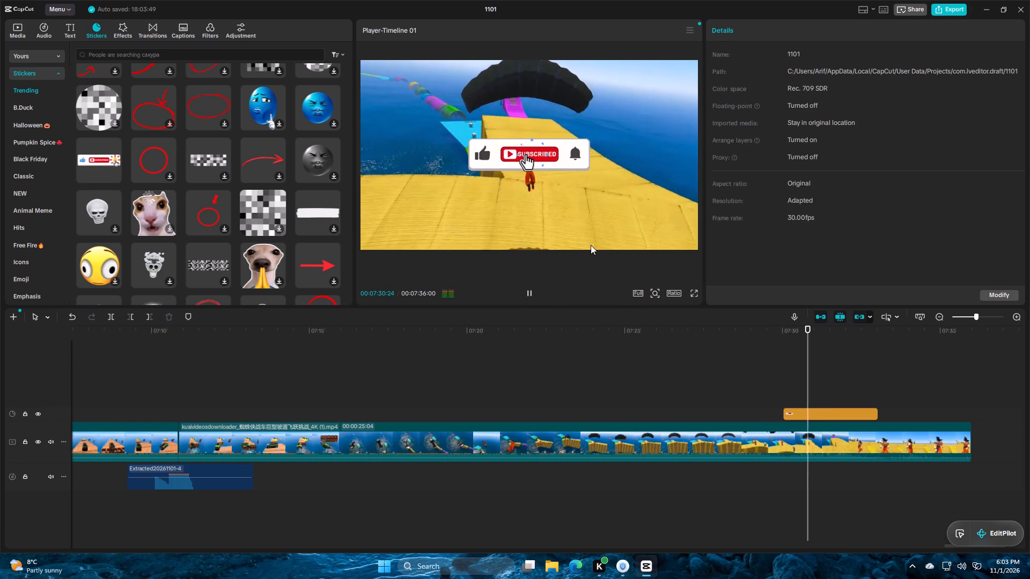
{"action": "left_click", "coordinate": [527, 161]}
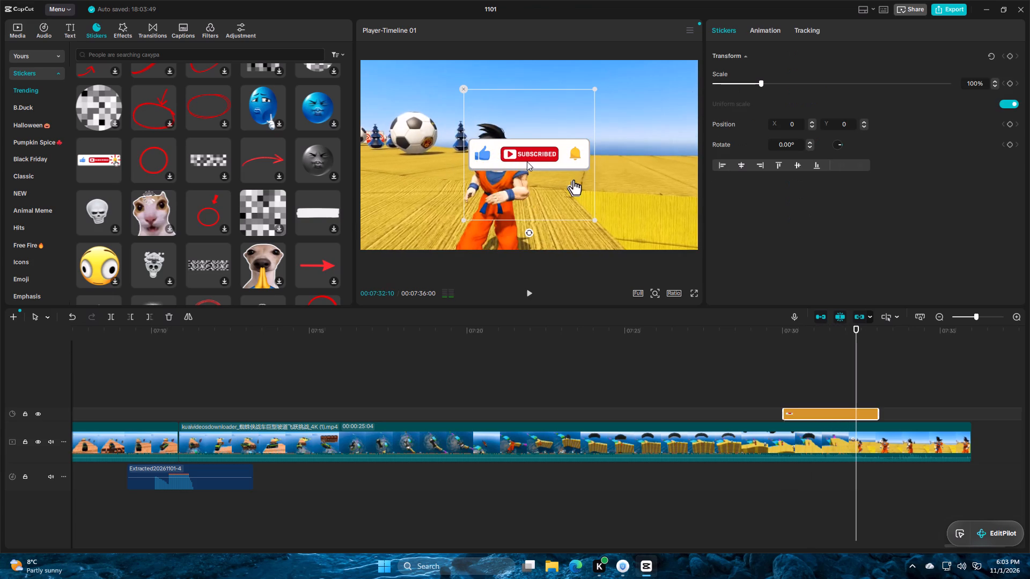
{"action": "left_click_drag", "start_coordinate": [527, 161], "coordinate": [529, 211]}
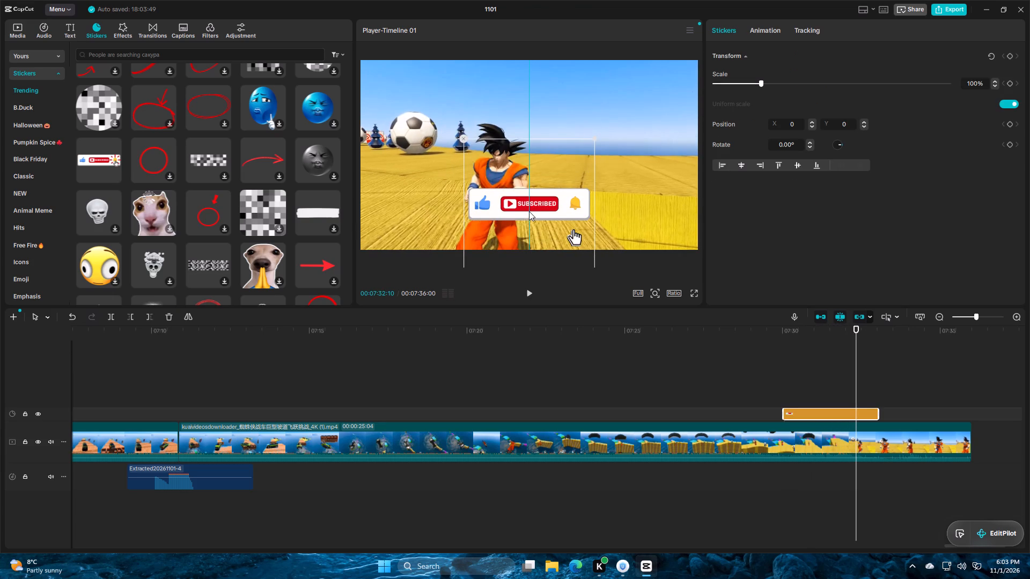
Shift the subscribe sticker earlier on the timeline to start at about 07:29 and play from about 07:28.
{"action": "left_click_drag", "start_coordinate": [863, 411], "coordinate": [855, 414]}
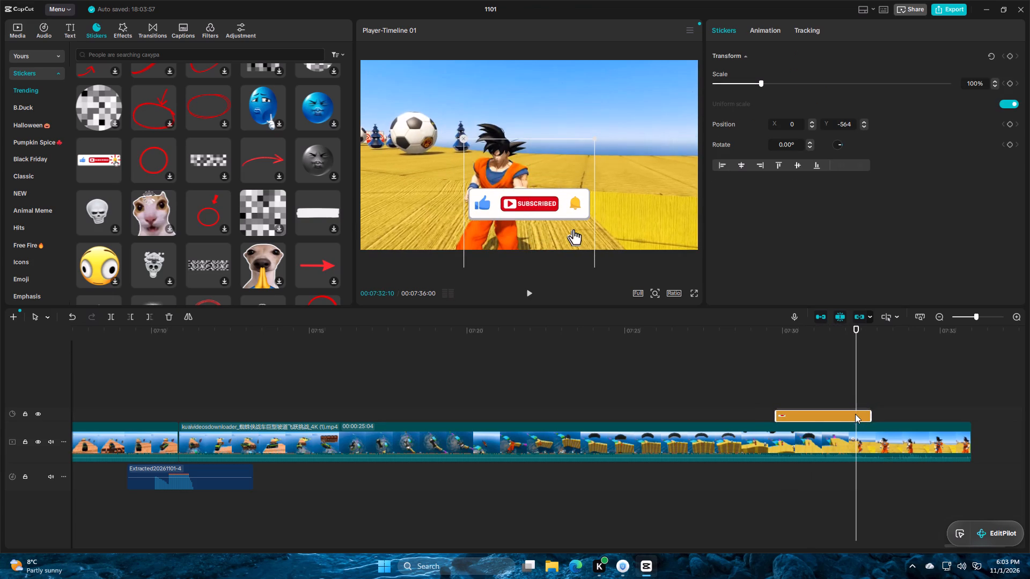
{"action": "left_click_drag", "start_coordinate": [855, 414], "coordinate": [827, 414]}
{"action": "left_click", "coordinate": [711, 378]}
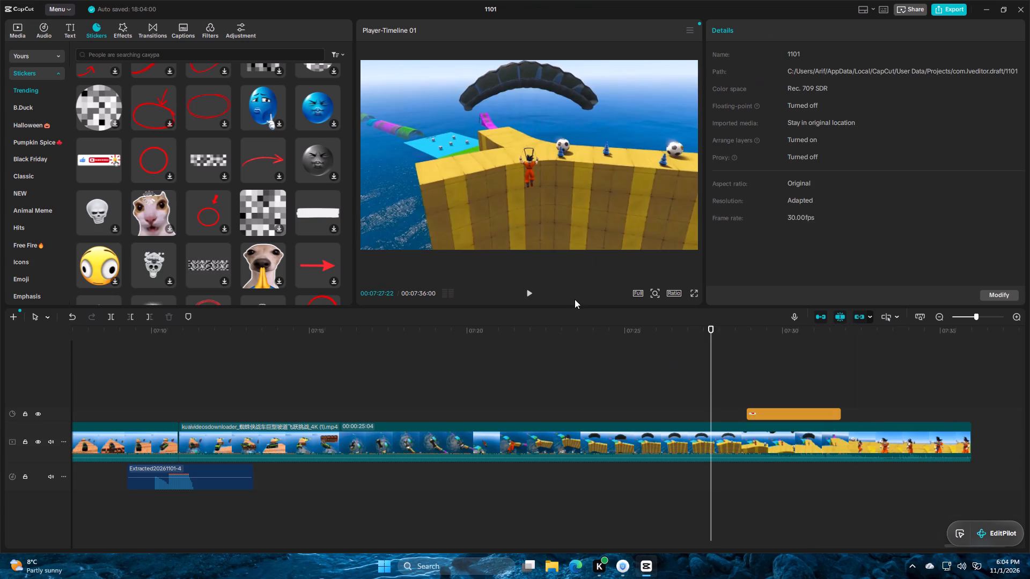
{"action": "left_click", "coordinate": [523, 292]}
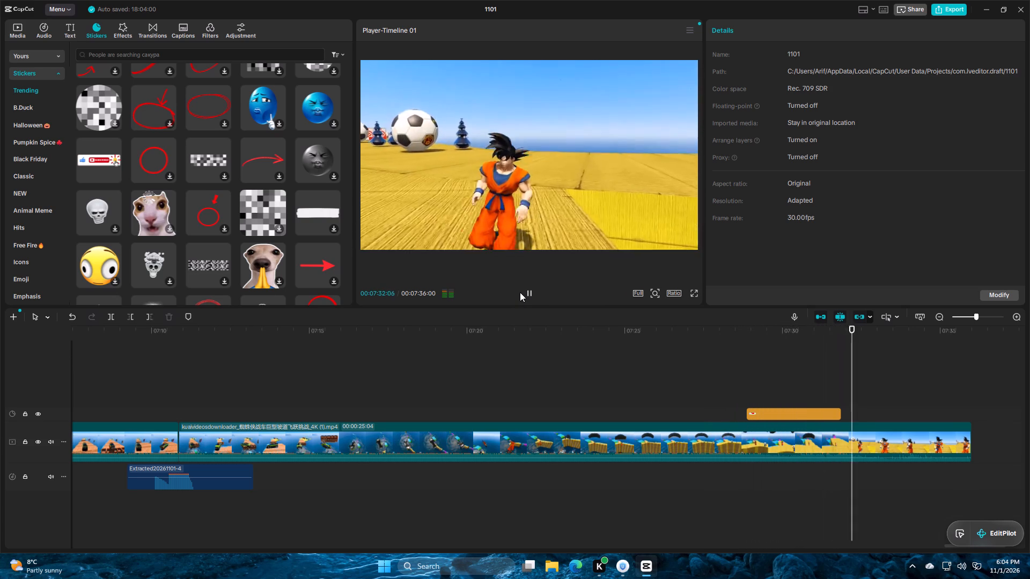
Check the Animation and Tracking options of the subscribe sticker.
{"action": "left_click", "coordinate": [770, 418]}
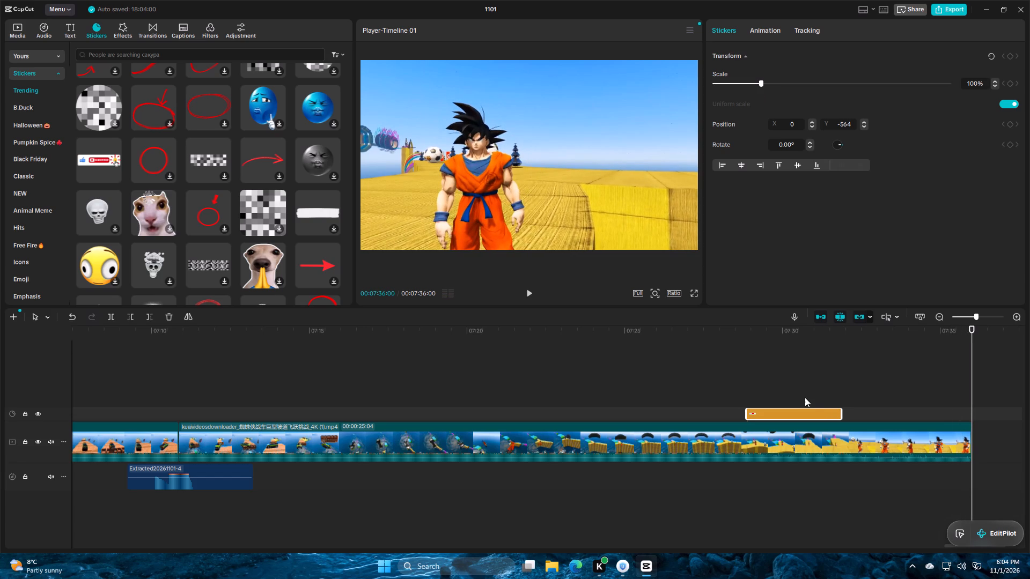
{"action": "left_click", "coordinate": [769, 29]}
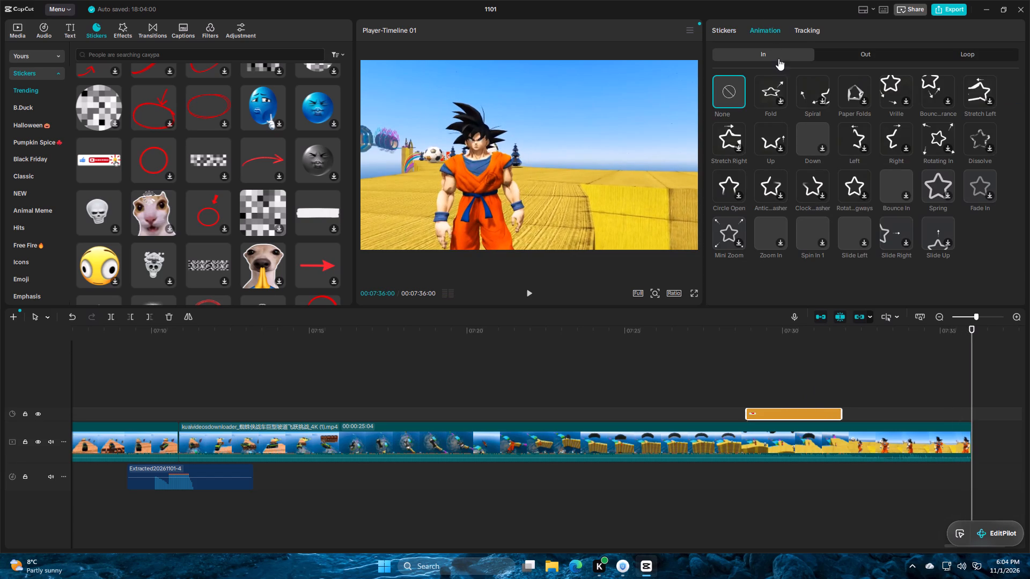
{"action": "left_click", "coordinate": [800, 34]}
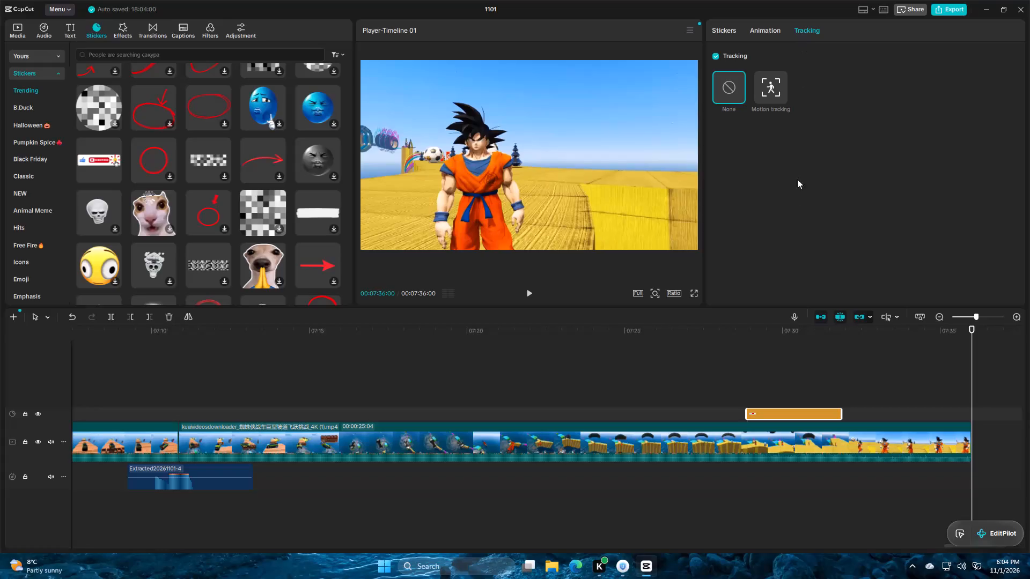
Shift the subscribe sticker slightly earlier to start at about 07:28.5 and play from about 07:28 to review its timing.
{"action": "left_click_drag", "start_coordinate": [796, 418], "coordinate": [783, 418]}
{"action": "left_click", "coordinate": [723, 373]}
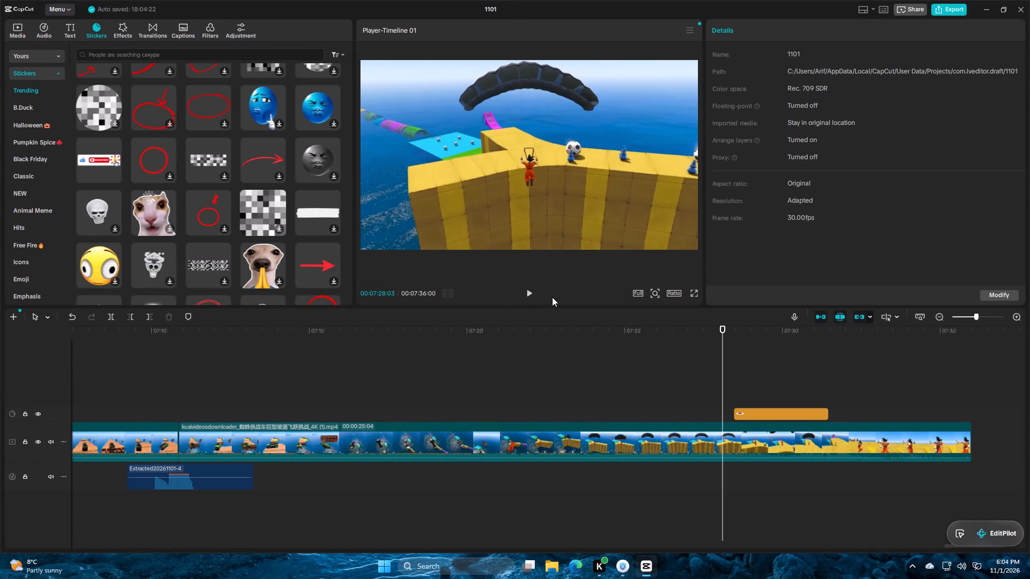
{"action": "left_click", "coordinate": [531, 289]}
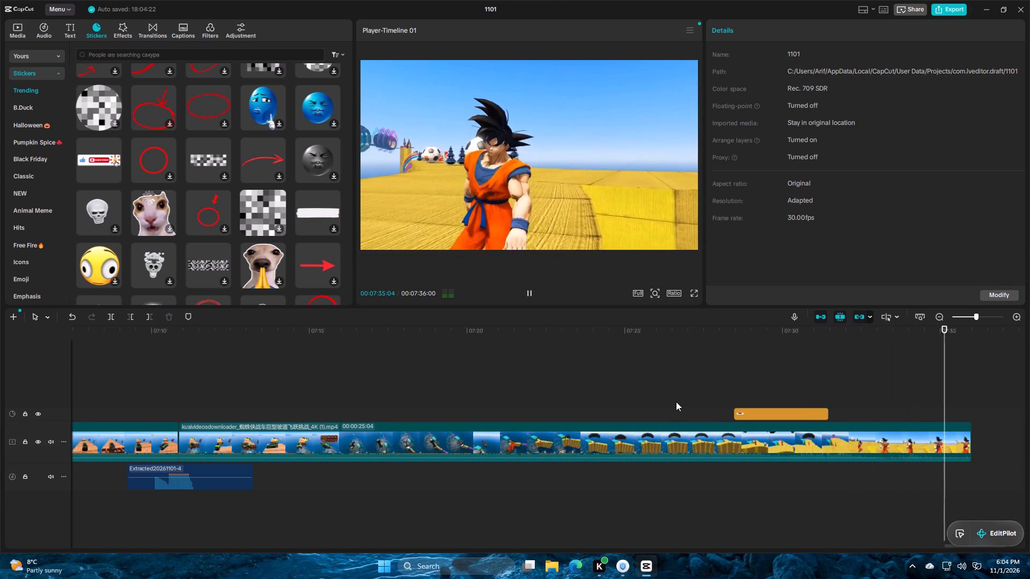
Check the entrance animation options and the transform settings of the subscribe sticker.
{"action": "left_click", "coordinate": [761, 409]}
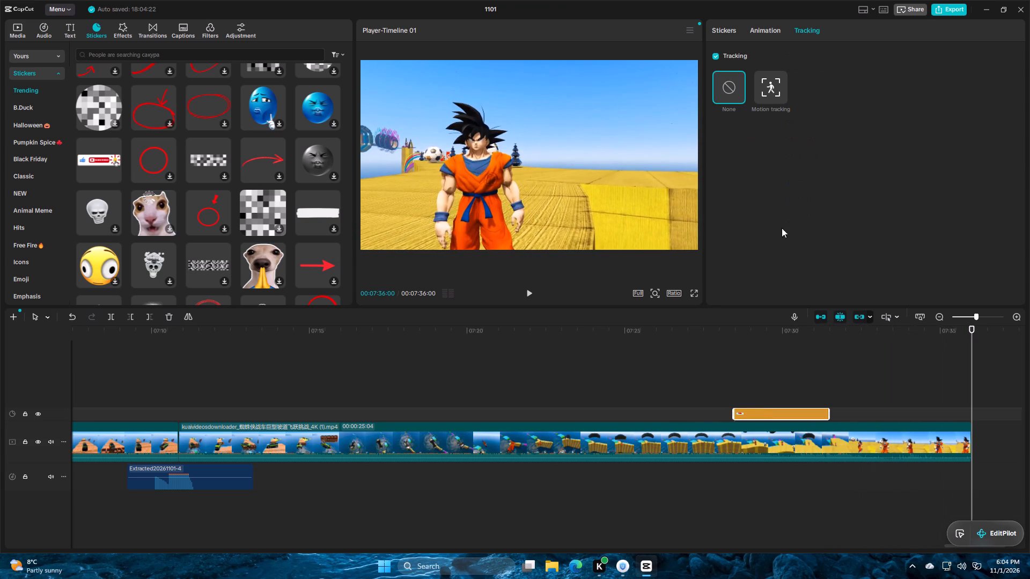
{"action": "left_click", "coordinate": [763, 28]}
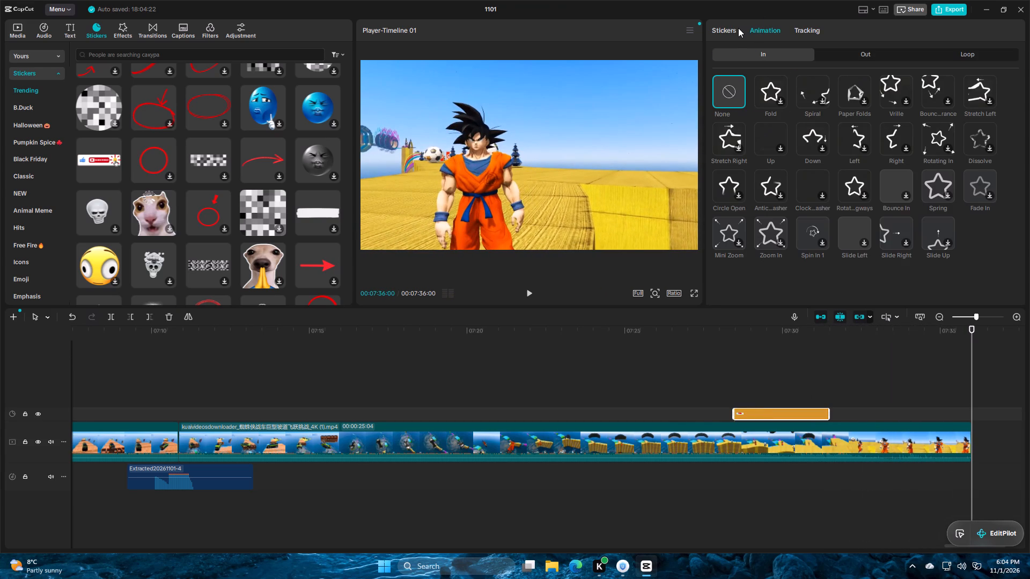
{"action": "left_click", "coordinate": [738, 27]}
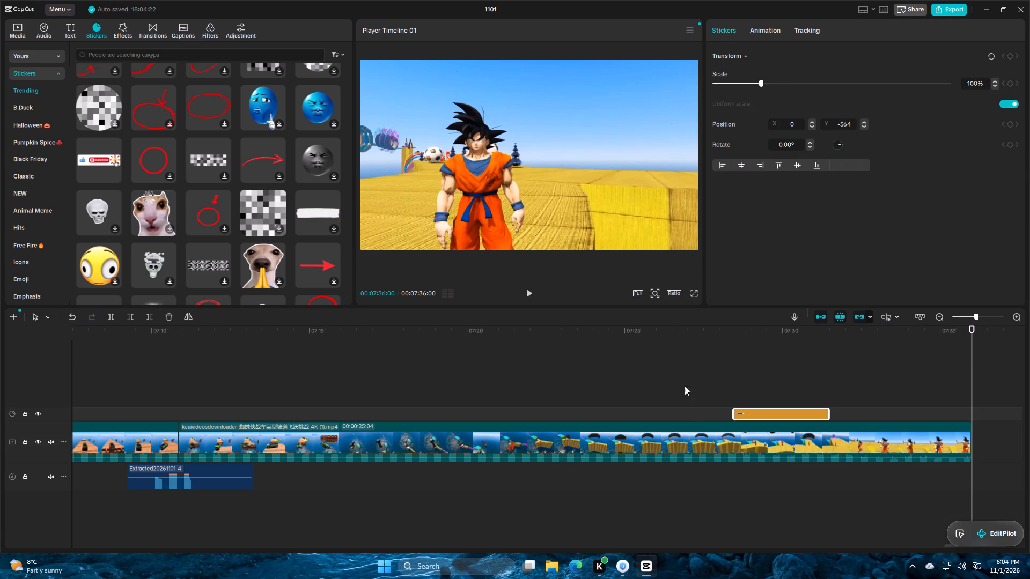
Play the ending from about 07:27 to review the subscribe sticker over the video.
{"action": "left_click", "coordinate": [682, 369]}
{"action": "left_click", "coordinate": [527, 288]}
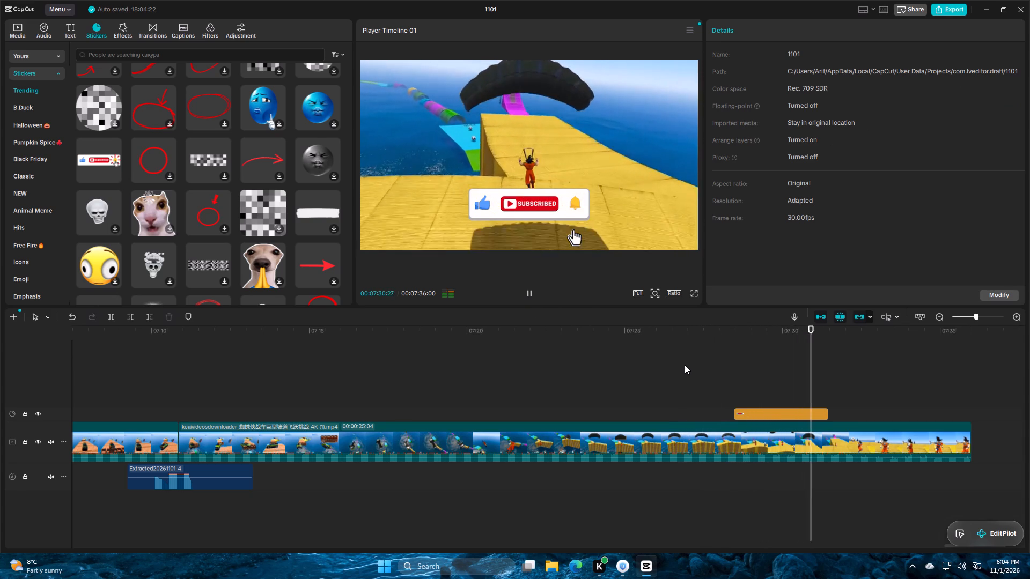
Apply the basic Fade Out exit animation, 0.5 s long, to the last video clip.
{"action": "left_click", "coordinate": [955, 400]}
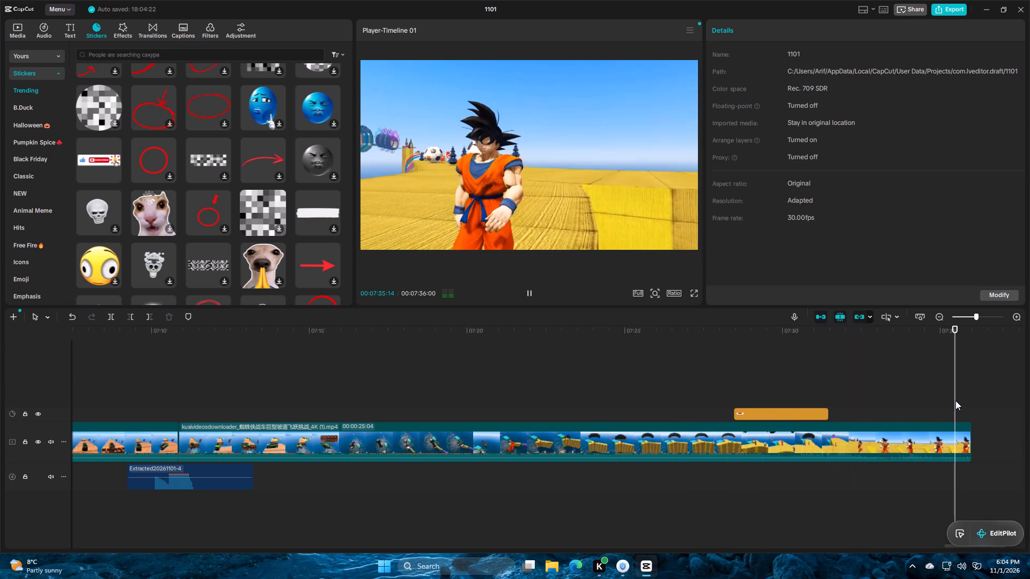
{"action": "left_click", "coordinate": [957, 435]}
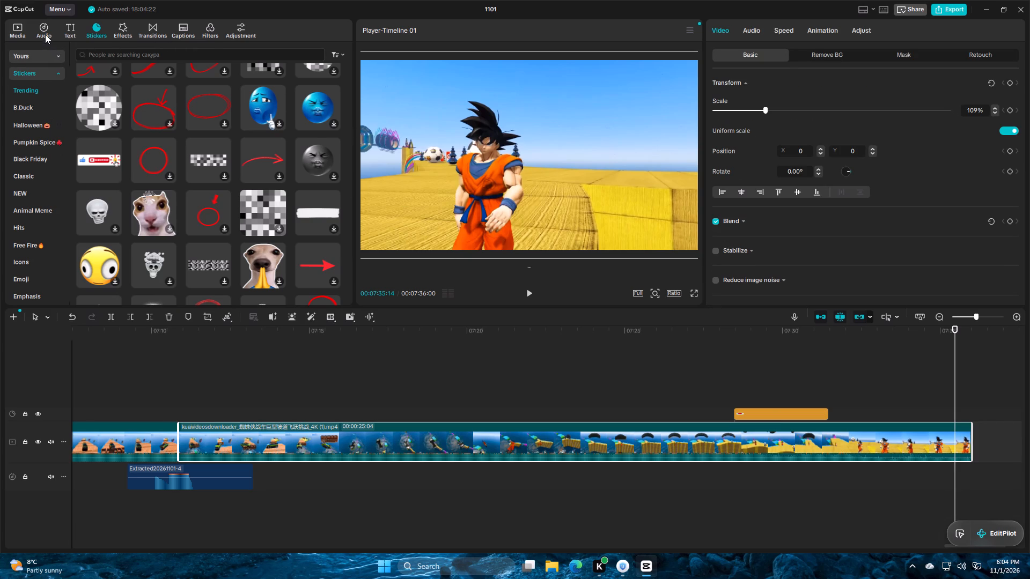
{"action": "left_click", "coordinate": [9, 28]}
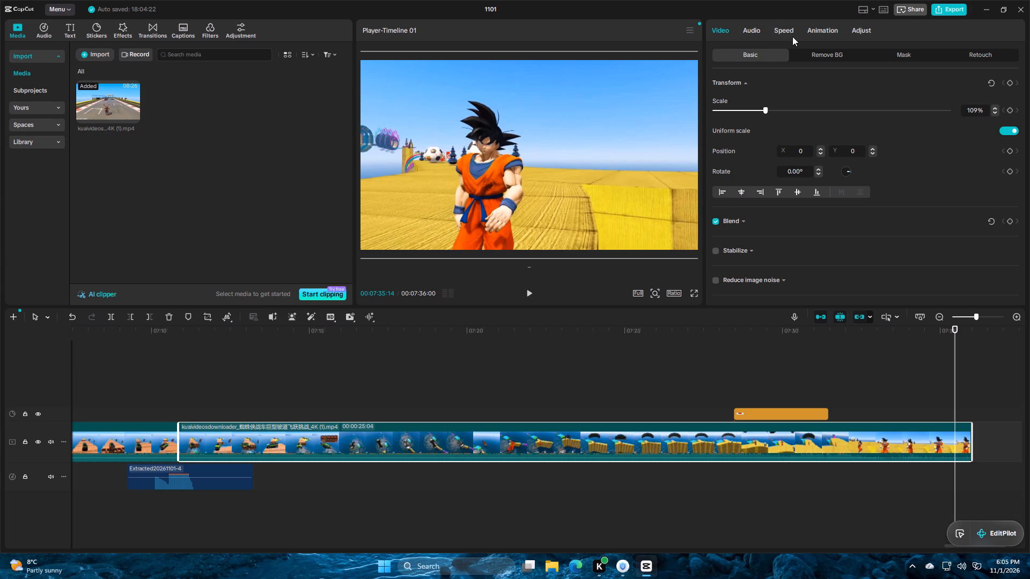
{"action": "left_click", "coordinate": [812, 31]}
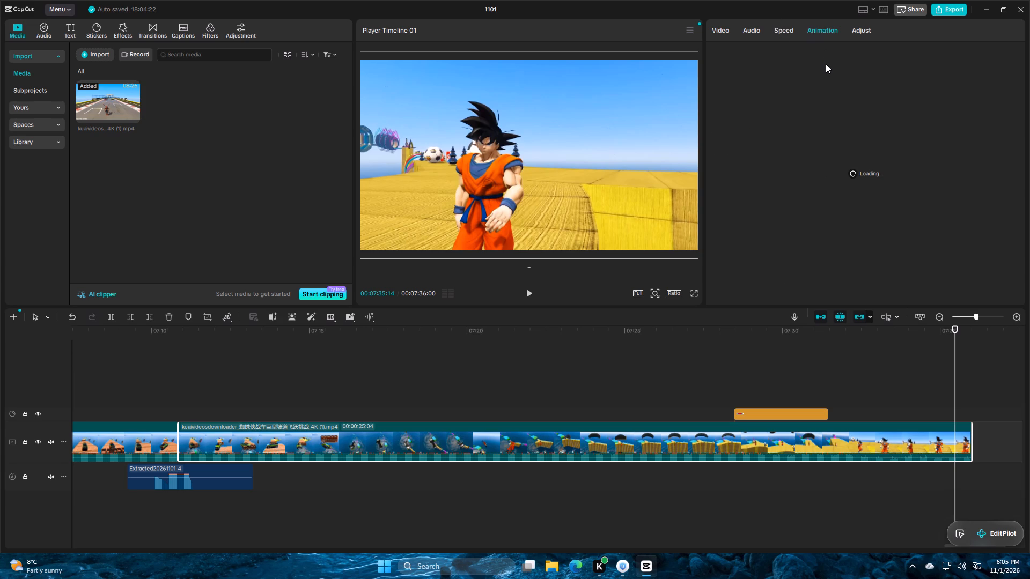
{"action": "left_click", "coordinate": [834, 49]}
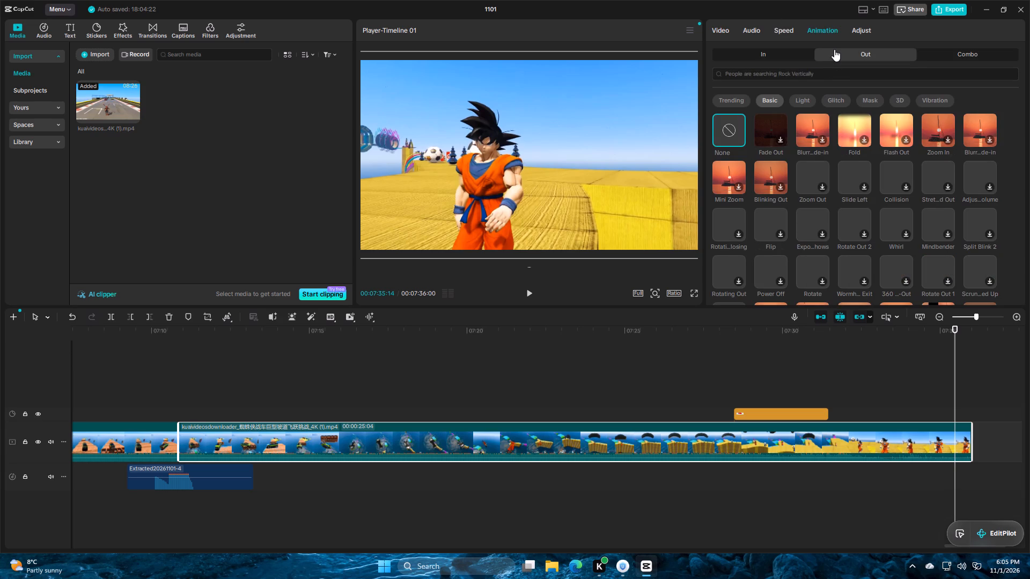
{"action": "left_click", "coordinate": [765, 135]}
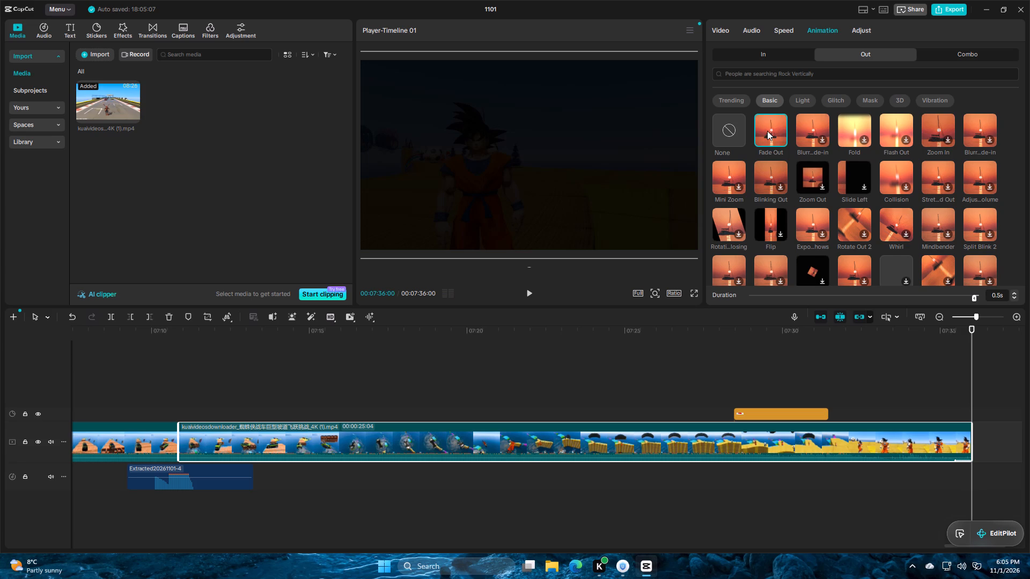
{"action": "left_click_drag", "start_coordinate": [768, 135], "coordinate": [948, 404]}
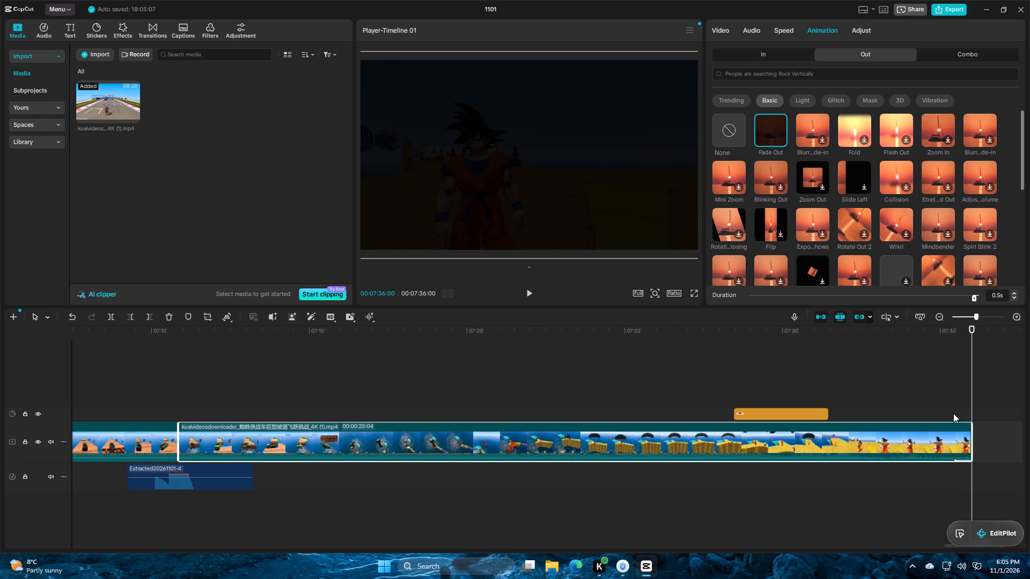
{"action": "left_click", "coordinate": [782, 125]}
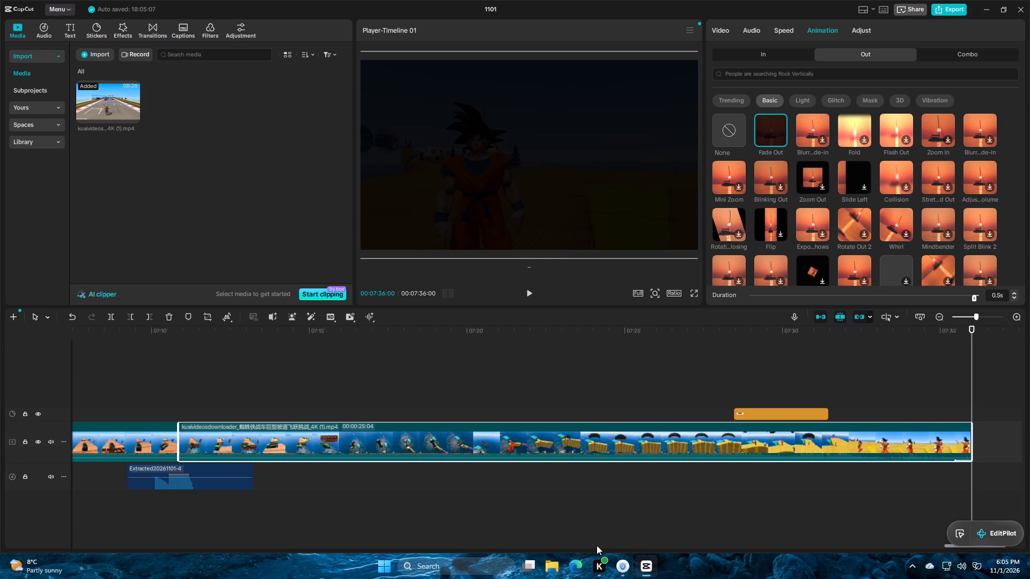
{"action": "left_click", "coordinate": [486, 552]}
{"action": "left_click", "coordinate": [487, 535]}
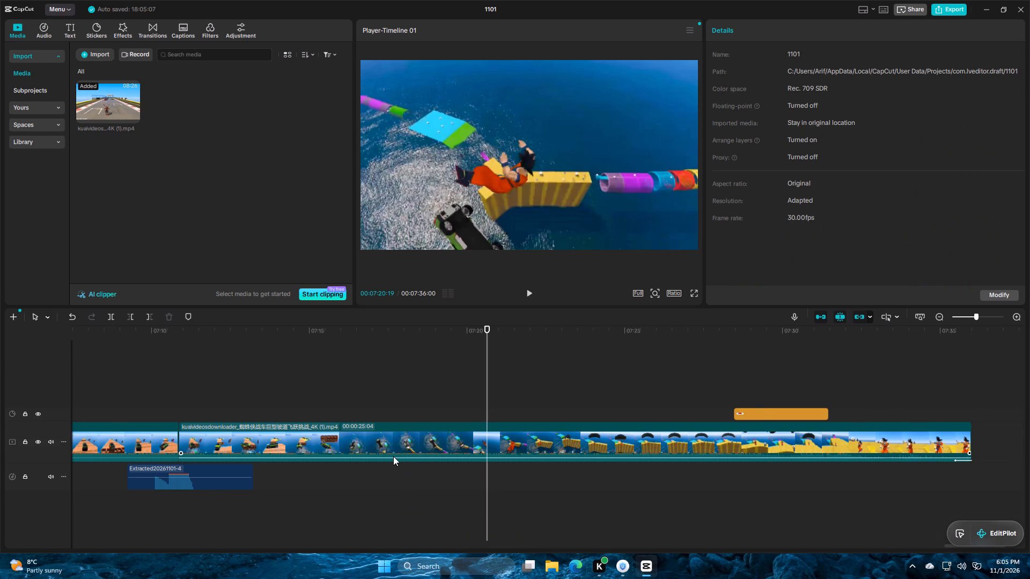
Apply the basic Fade In entrance animation, 0.5 s long, to the first video clip.
{"action": "scroll", "coordinate": [393, 456], "scroll_direction": "up", "scroll_amount": 4, "text": "ctrl"}
{"action": "scroll", "coordinate": [393, 456], "scroll_direction": "down", "scroll_amount": 20, "text": "ctrl"}
{"action": "scroll", "coordinate": [393, 456], "scroll_direction": "down", "scroll_amount": 7, "text": "ctrl"}
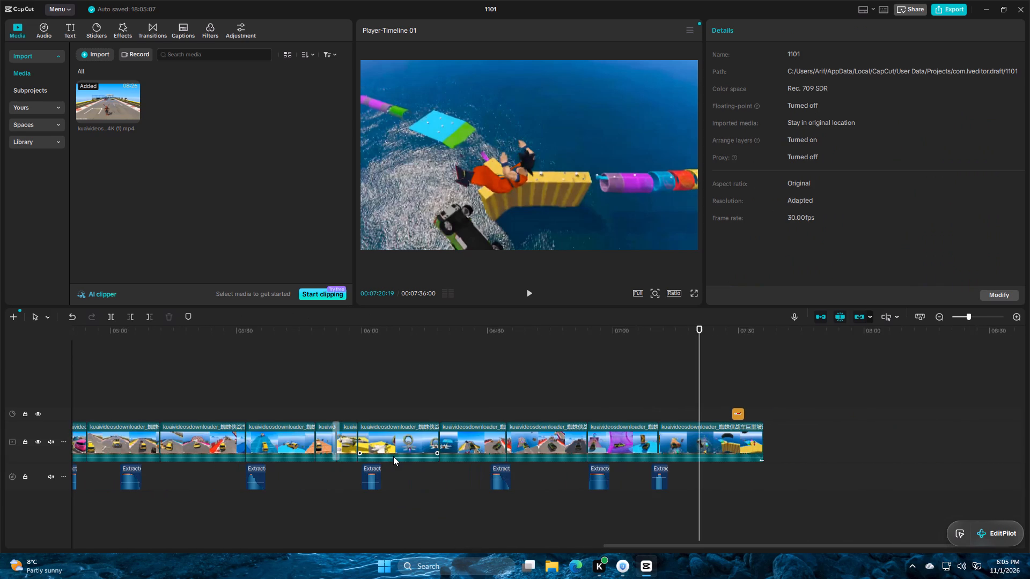
{"action": "scroll", "coordinate": [393, 456], "scroll_direction": "down", "scroll_amount": 6, "text": "ctrl"}
{"action": "left_click_drag", "start_coordinate": [438, 547], "coordinate": [116, 533]}
{"action": "left_click", "coordinate": [91, 395]}
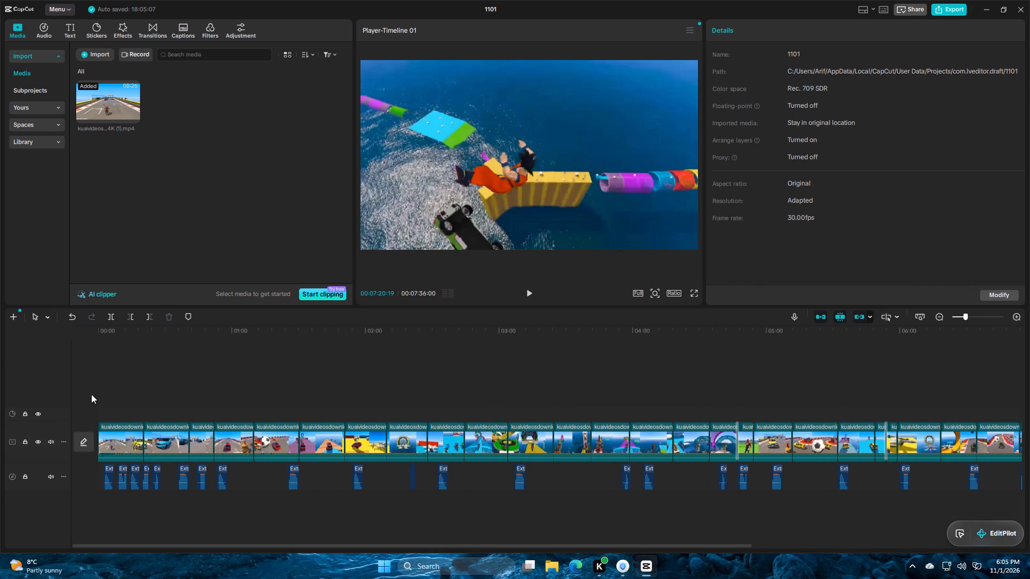
{"action": "left_click", "coordinate": [106, 441]}
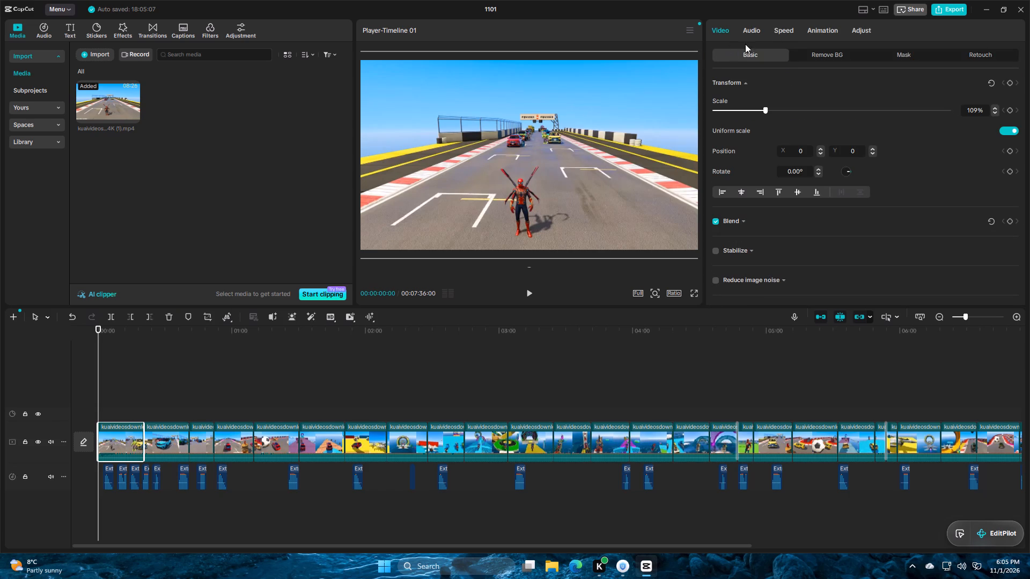
{"action": "left_click", "coordinate": [820, 26]}
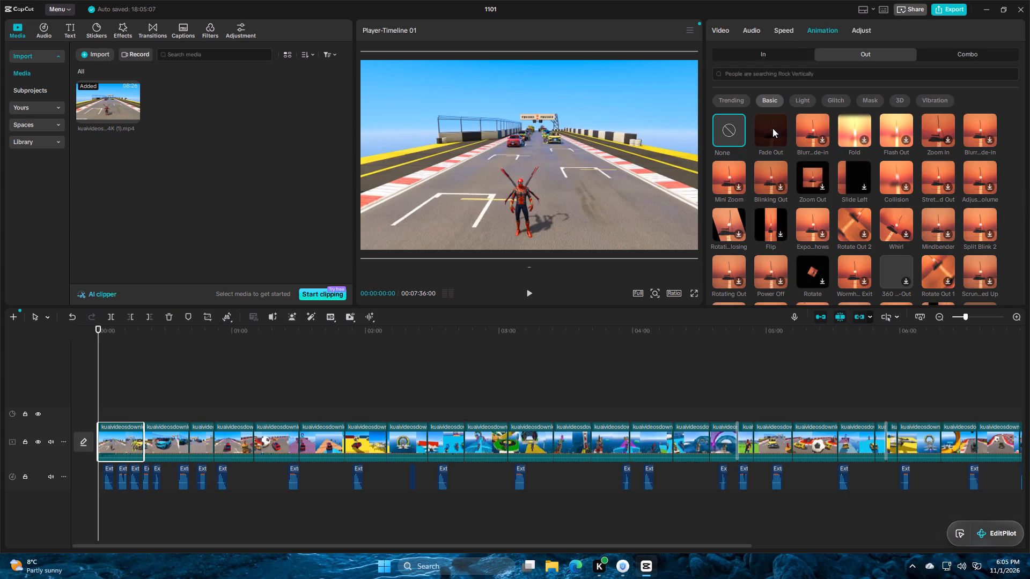
{"action": "left_click", "coordinate": [789, 57]}
{"action": "left_click", "coordinate": [768, 135]}
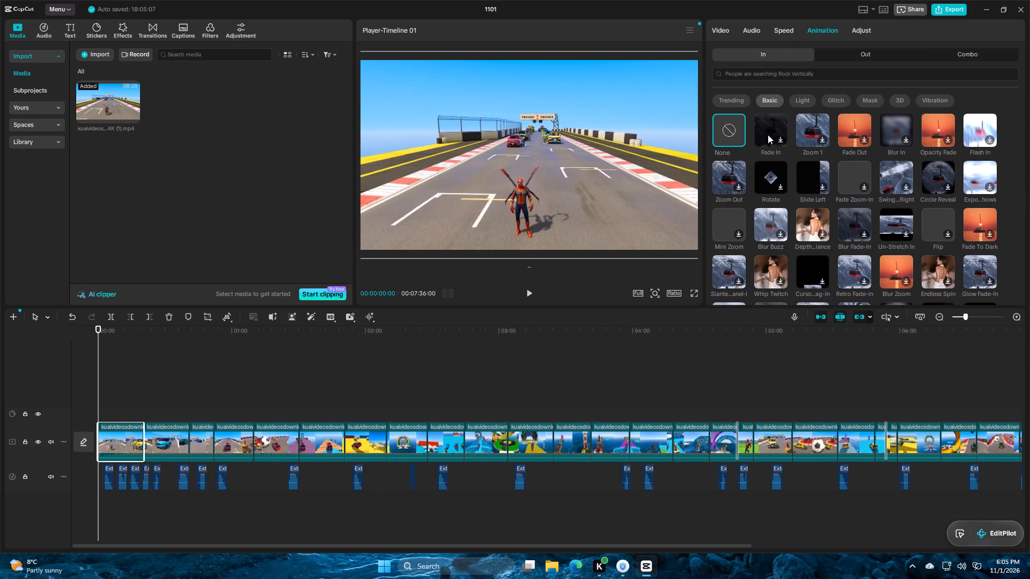
Play the video from 00:00 to review the opening fade.
{"action": "left_click", "coordinate": [530, 293]}
{"action": "left_click", "coordinate": [505, 346]}
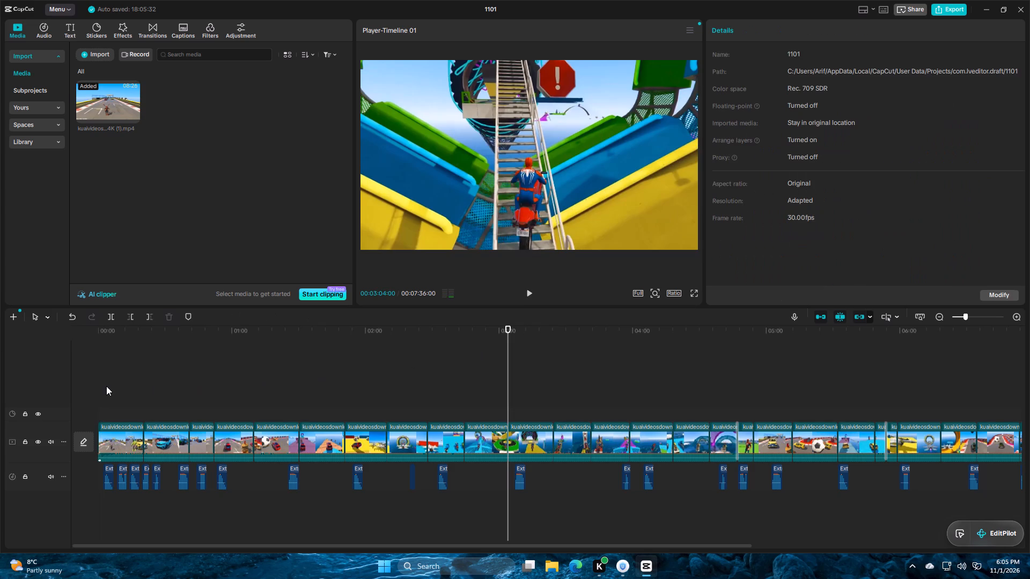
{"action": "left_click", "coordinate": [100, 388]}
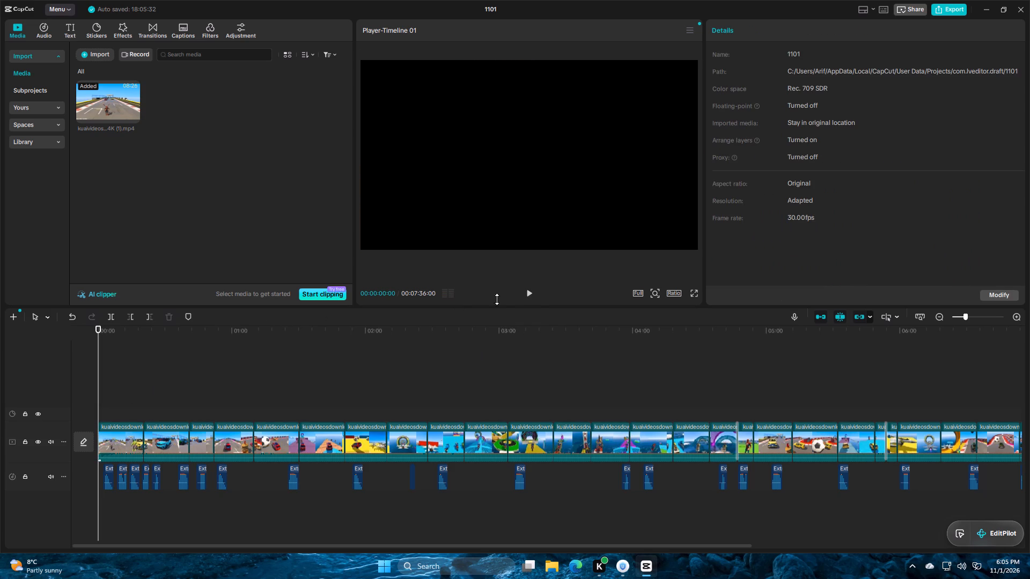
{"action": "left_click", "coordinate": [532, 293]}
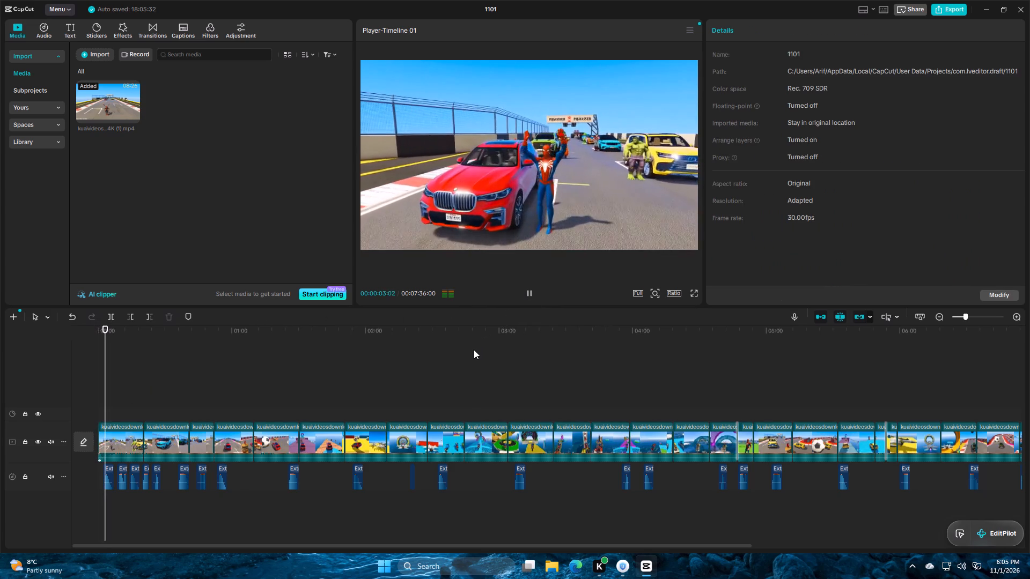
Combine all clips, audio and stickers on the timeline into one compound clip.
{"action": "key", "text": "ctrl+a"}
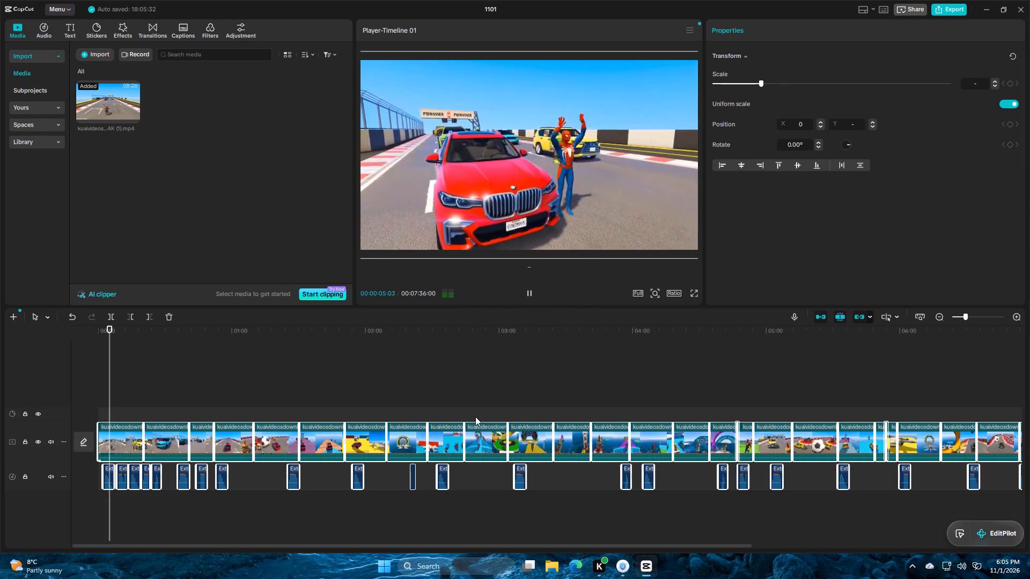
{"action": "right_click", "coordinate": [492, 436]}
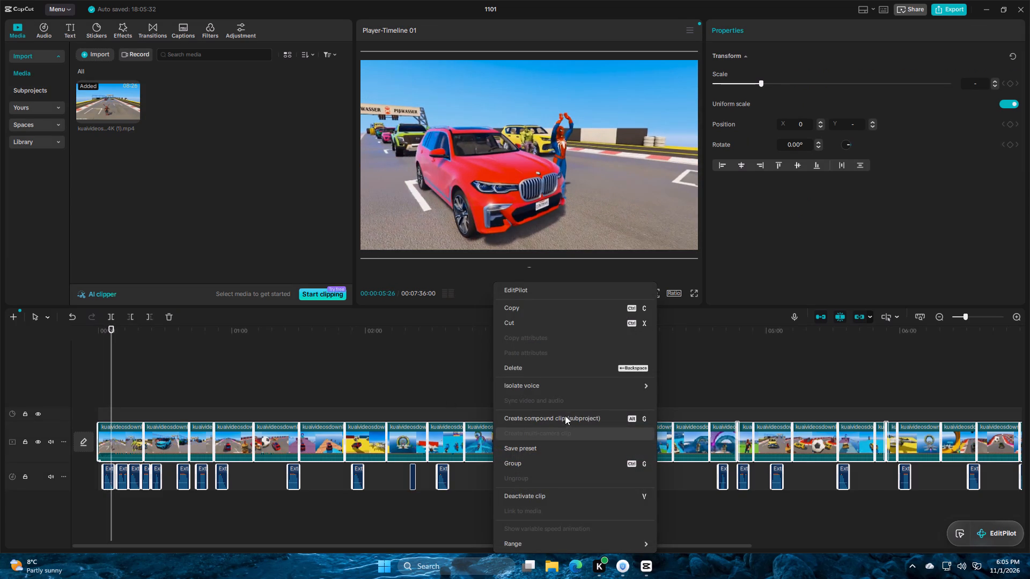
{"action": "left_click", "coordinate": [565, 419]}
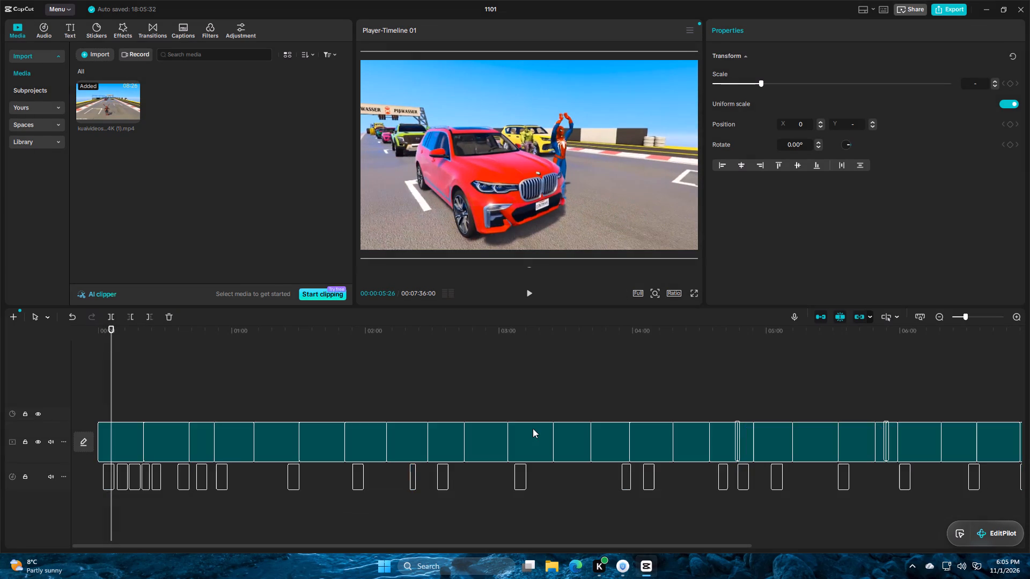
Play the compound clip from 00:00 to review its opening section.
{"action": "left_click", "coordinate": [90, 383]}
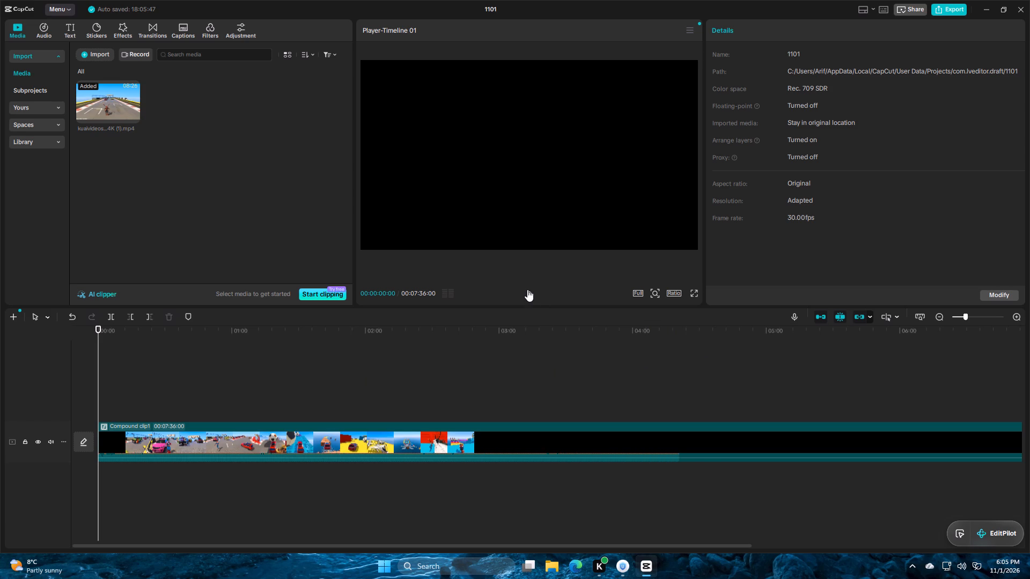
{"action": "left_click", "coordinate": [527, 289]}
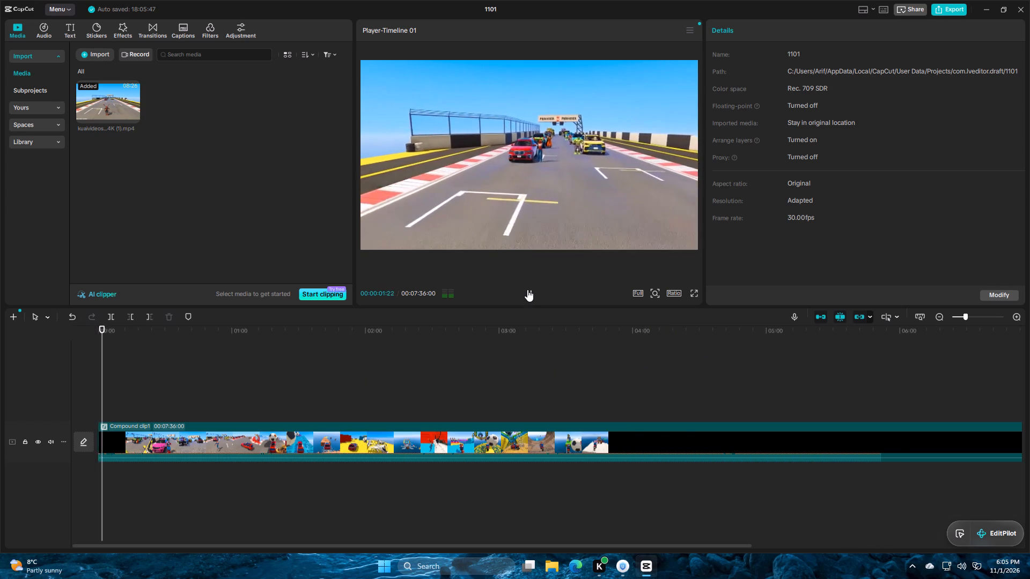
{"action": "right_click", "coordinate": [342, 429]}
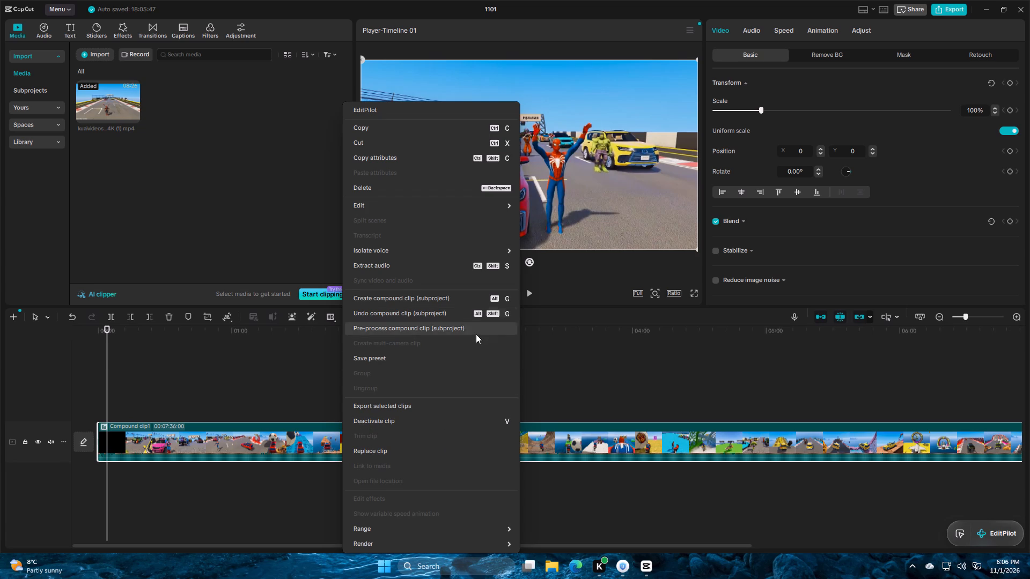
{"action": "left_click", "coordinate": [594, 339]}
{"action": "left_click", "coordinate": [529, 292]}
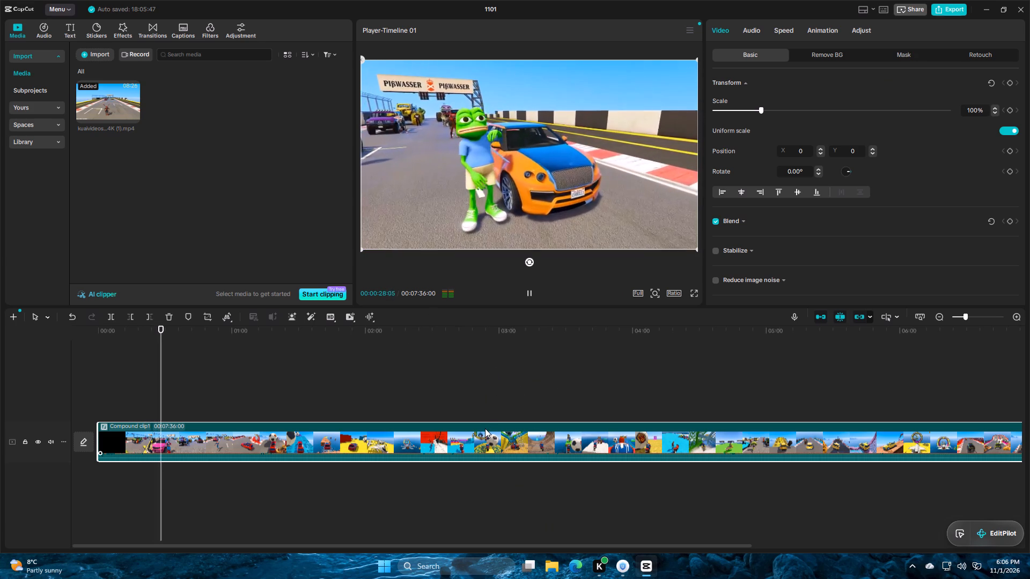
Set the compound clip's standard speed to 1.10x.
{"action": "right_click", "coordinate": [498, 444]}
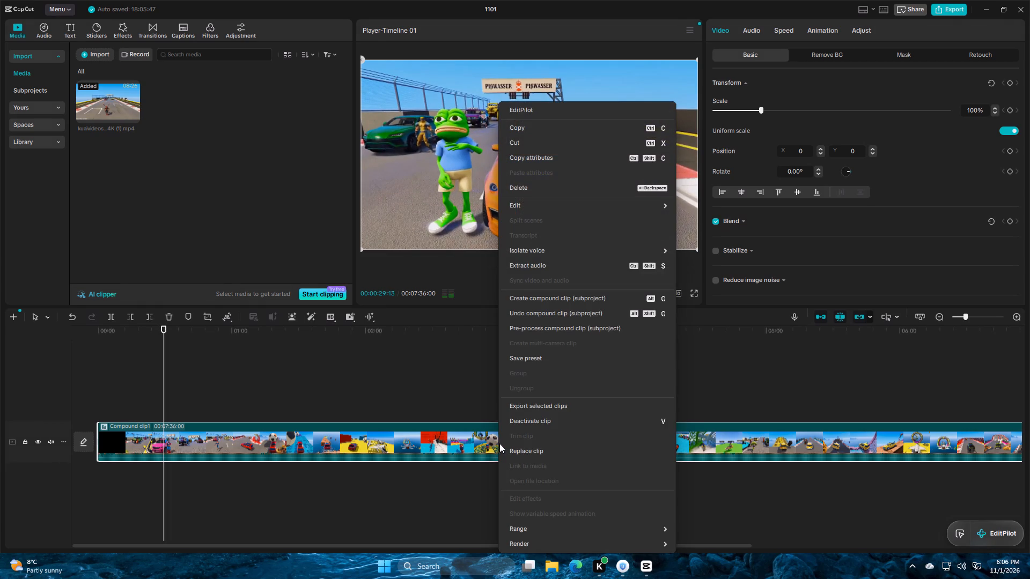
{"action": "left_click", "coordinate": [761, 326]}
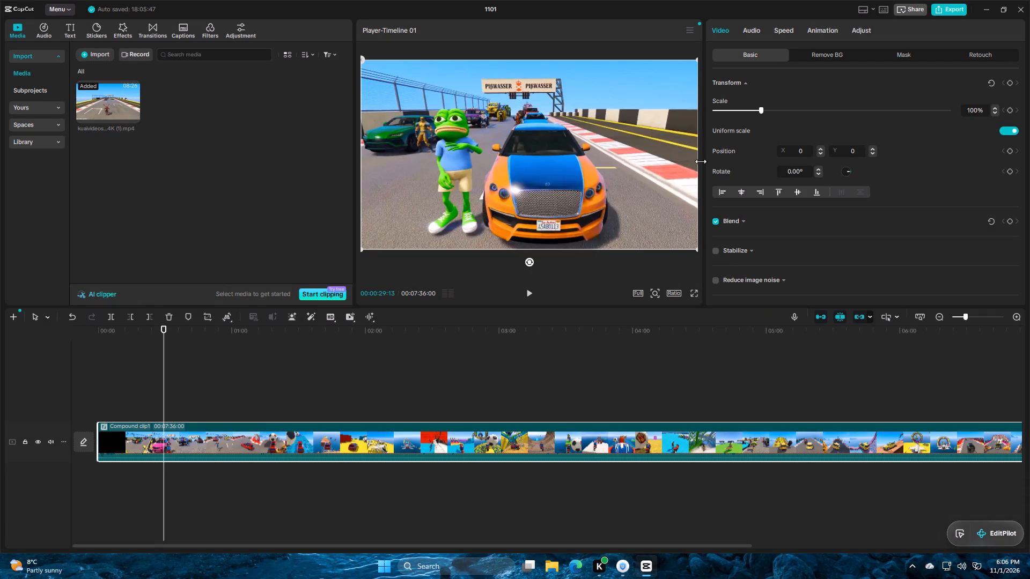
{"action": "left_click", "coordinate": [785, 27]}
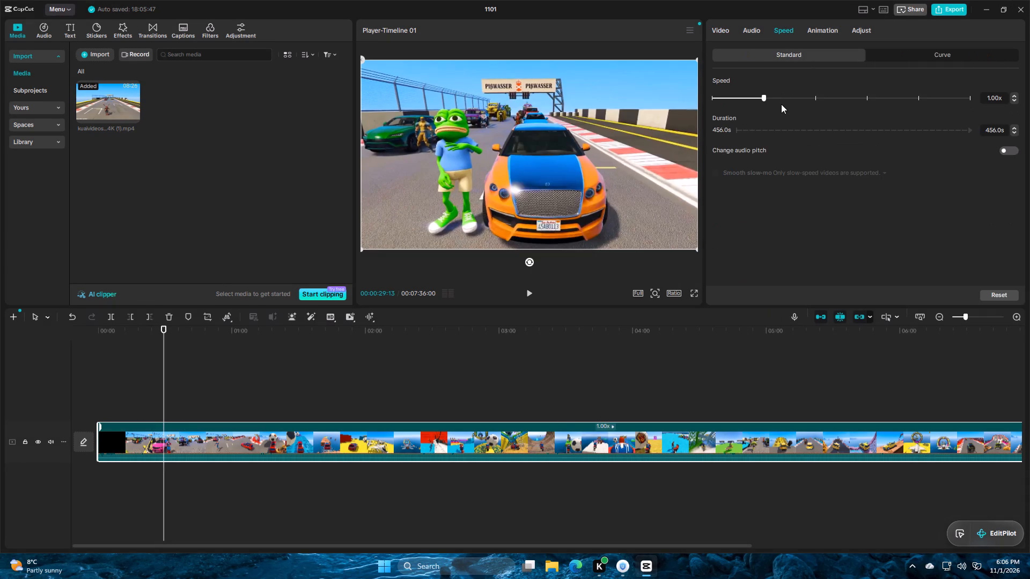
{"action": "left_click", "coordinate": [1015, 95]}
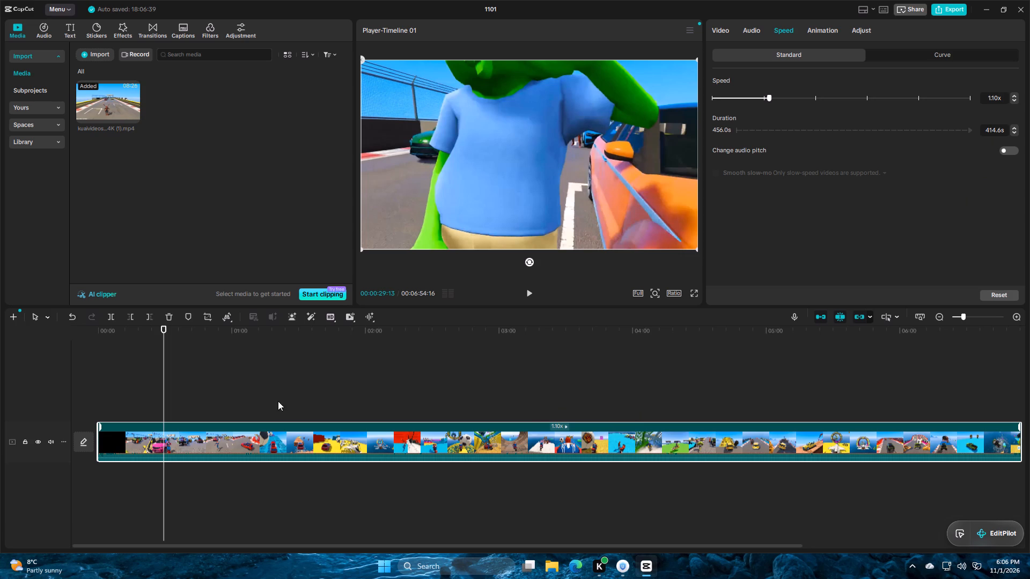
Play the compound clip from 00:00 to review its opening section at the current speed.
{"action": "left_click", "coordinate": [56, 374]}
{"action": "left_click", "coordinate": [106, 372]}
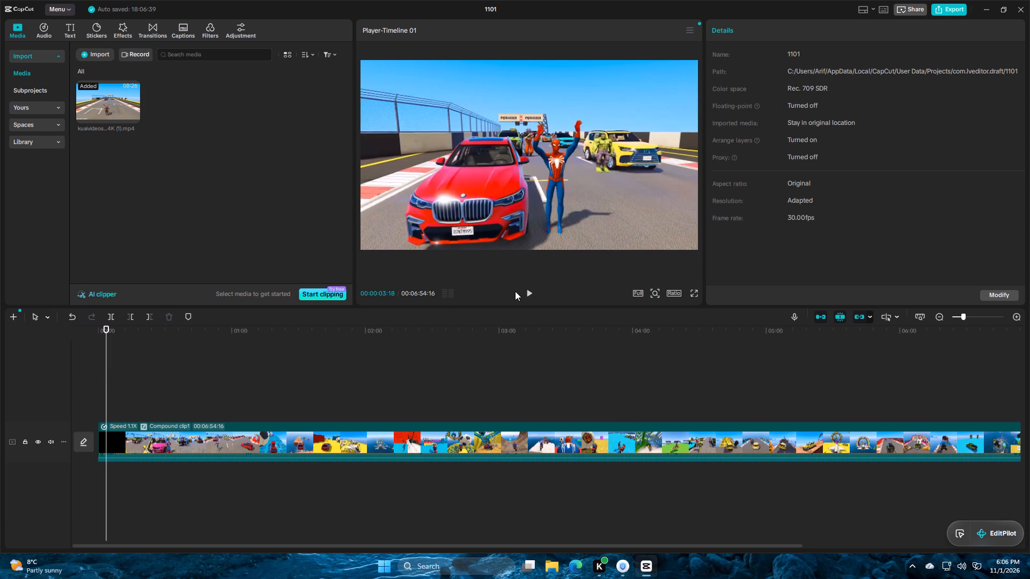
{"action": "triple_click", "coordinate": [93, 384]}
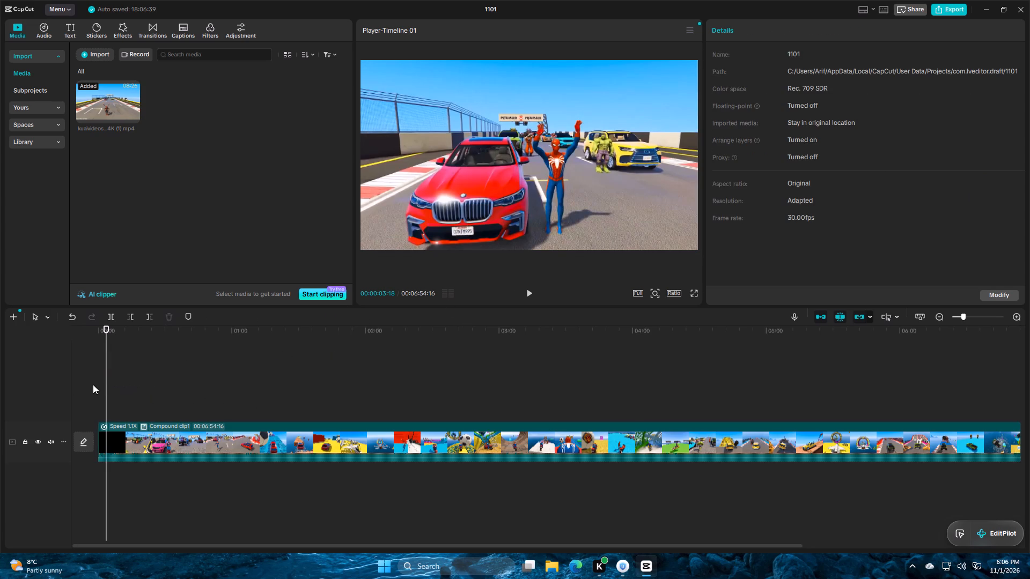
{"action": "left_click", "coordinate": [93, 384]}
{"action": "left_click", "coordinate": [89, 391]}
{"action": "left_click", "coordinate": [90, 389]}
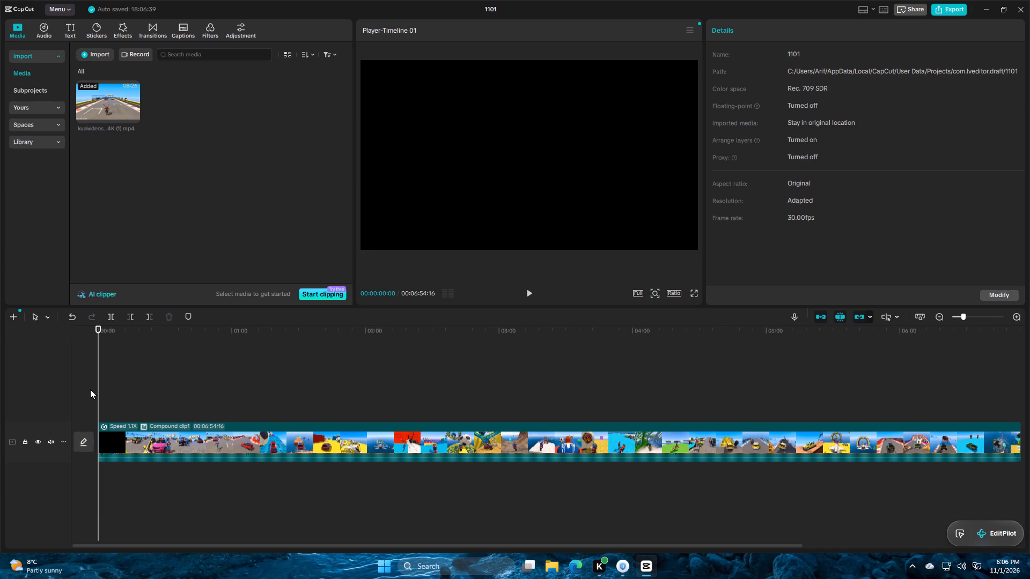
{"action": "left_click", "coordinate": [525, 291]}
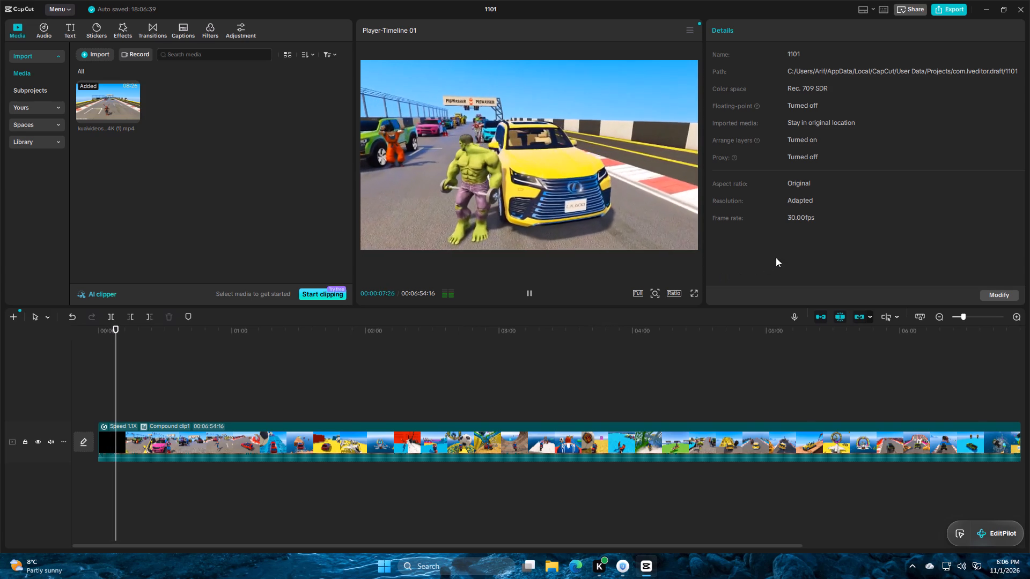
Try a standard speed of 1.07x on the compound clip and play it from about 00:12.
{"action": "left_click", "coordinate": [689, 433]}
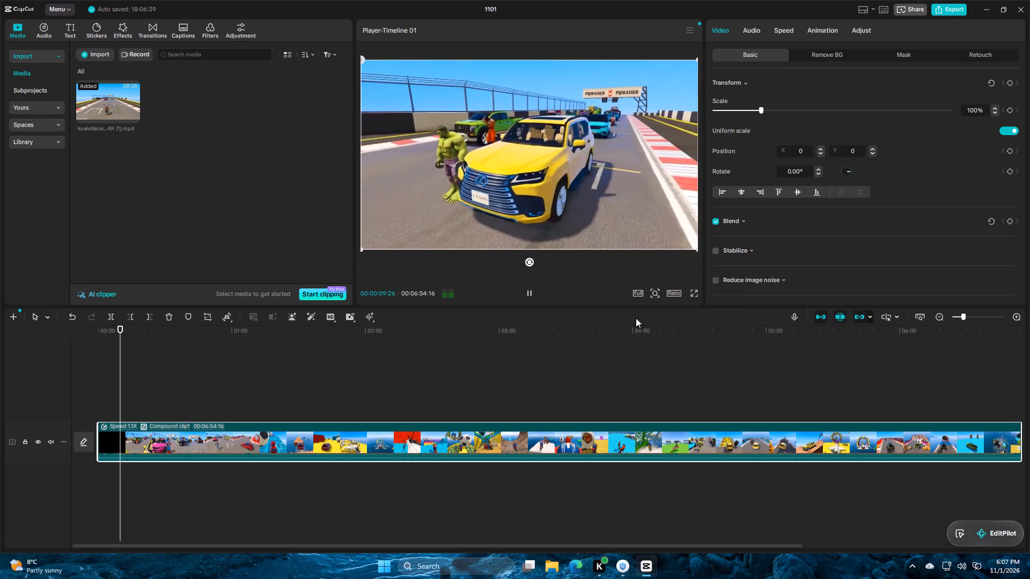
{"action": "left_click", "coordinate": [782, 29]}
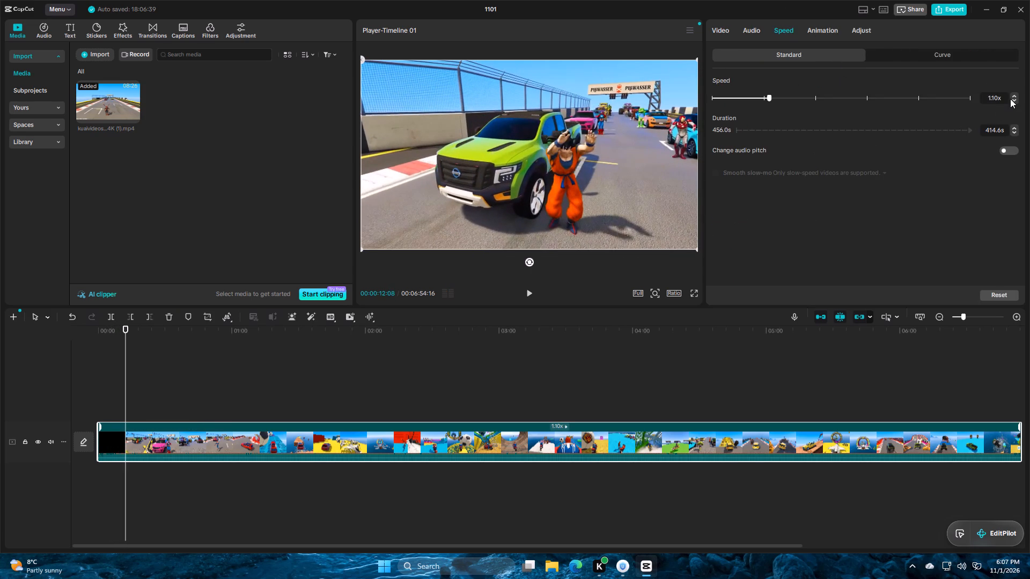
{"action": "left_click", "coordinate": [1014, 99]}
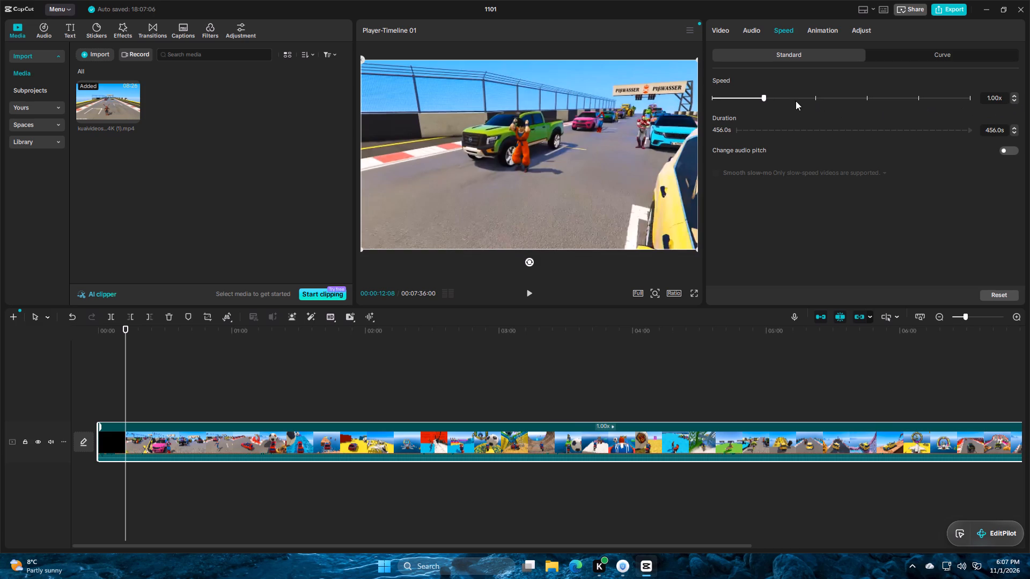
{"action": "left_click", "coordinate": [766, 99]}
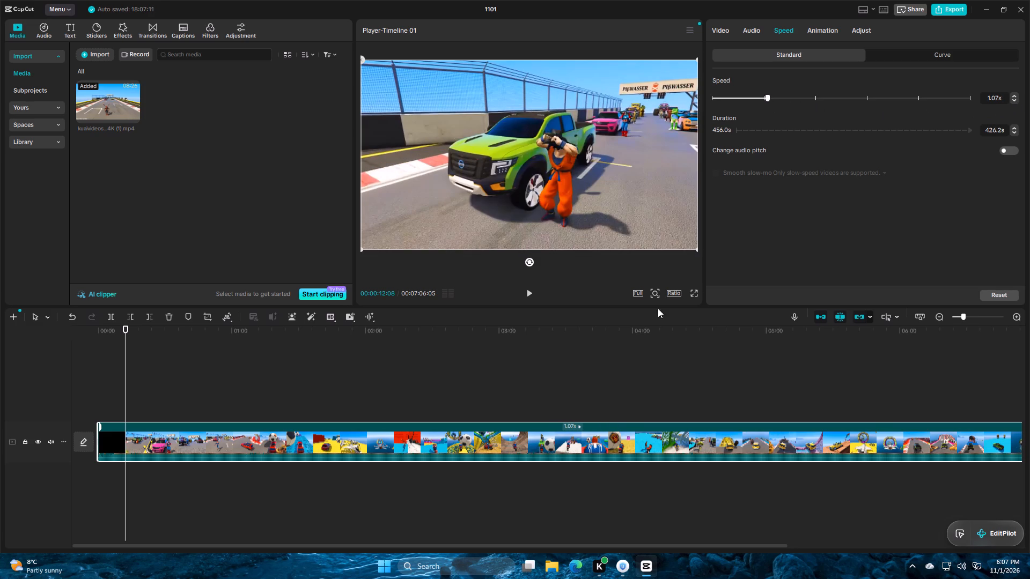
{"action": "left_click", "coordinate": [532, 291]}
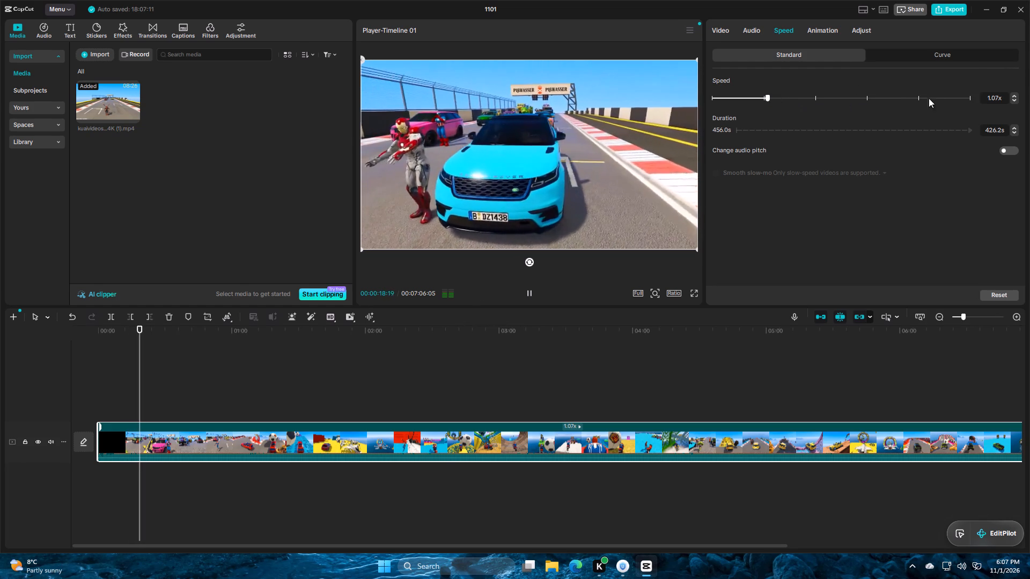
Set the compound clip's standard speed to 1.05x.
{"action": "left_click", "coordinate": [998, 93]}
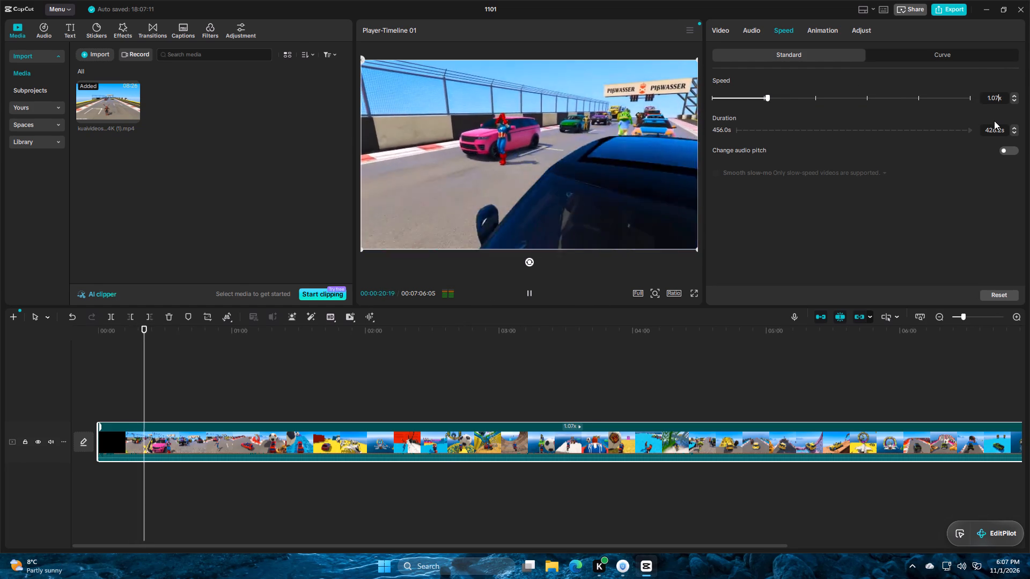
{"action": "key", "text": "BackSpace"}
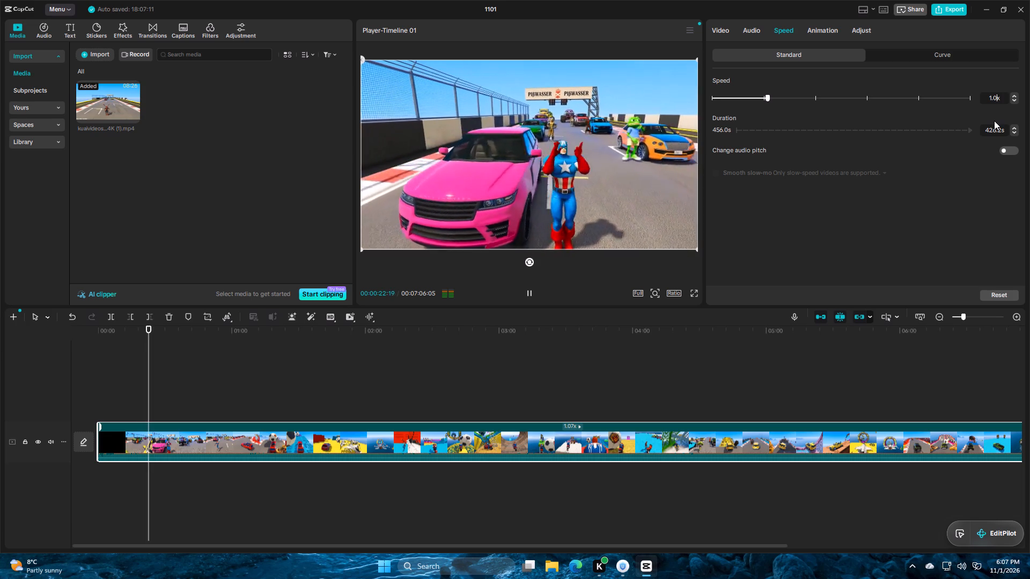
{"action": "key", "text": "5"}
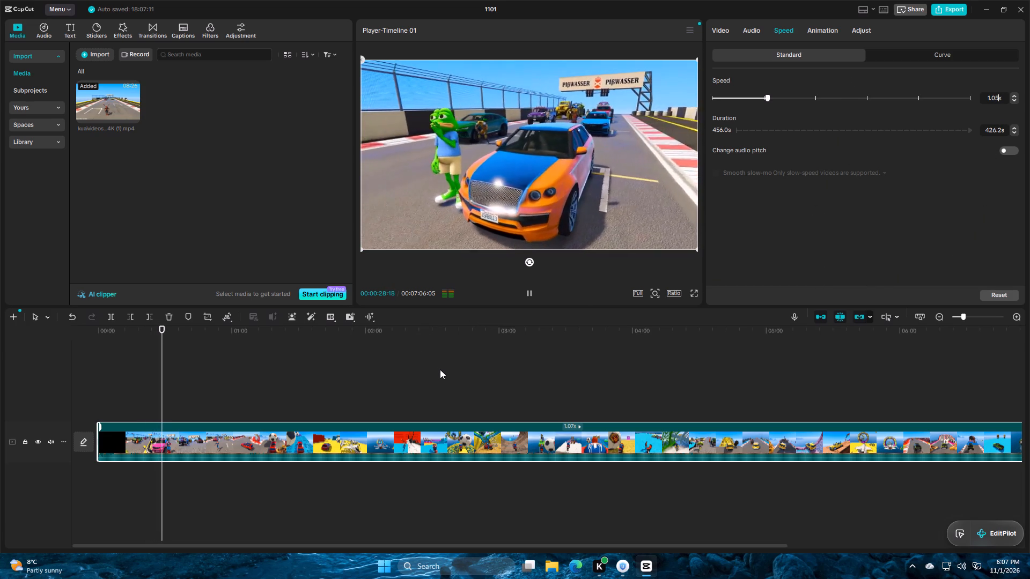
{"action": "left_click", "coordinate": [475, 369]}
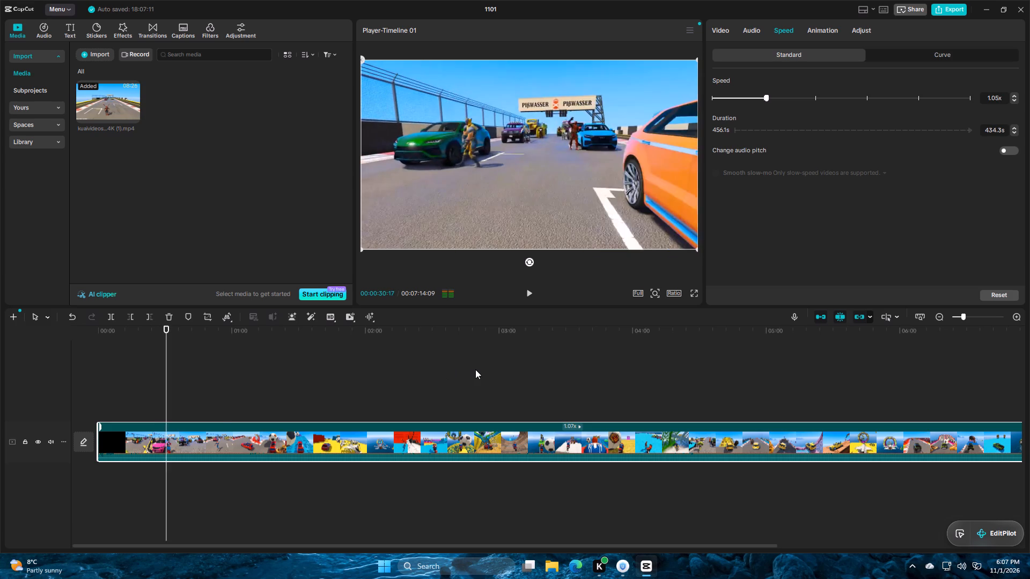
Play the compound clip from several points, including about 06:07, to review its middle and closing sections.
{"action": "left_click", "coordinate": [529, 295]}
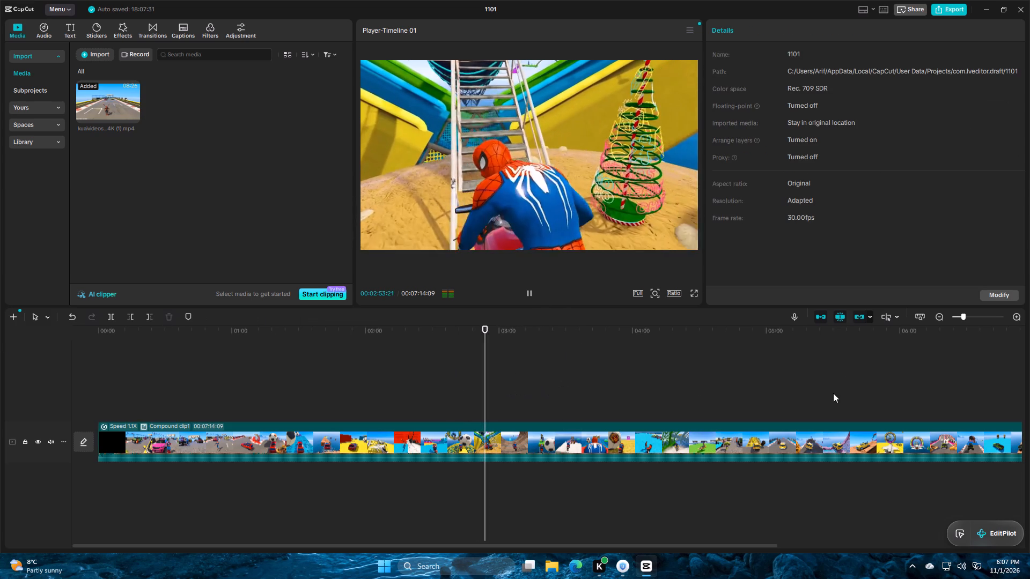
{"action": "left_click", "coordinate": [916, 395]}
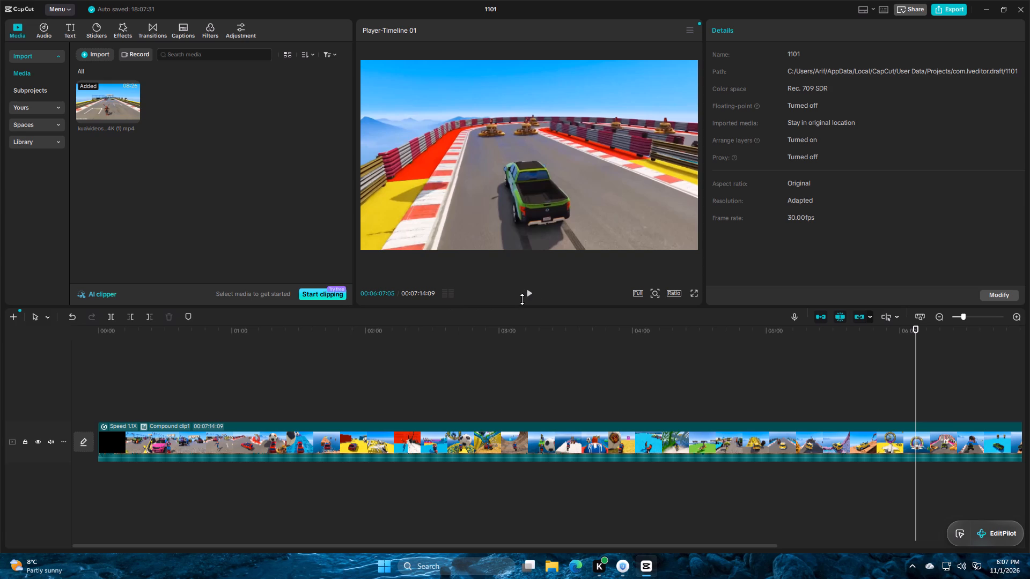
{"action": "left_click", "coordinate": [528, 293]}
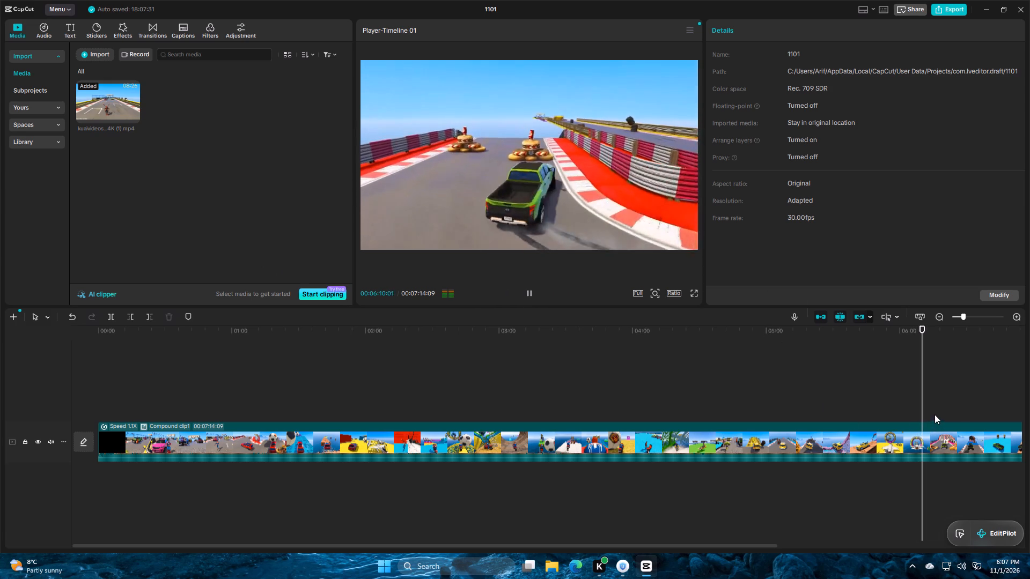
{"action": "left_click_drag", "start_coordinate": [953, 389], "coordinate": [1029, 367]}
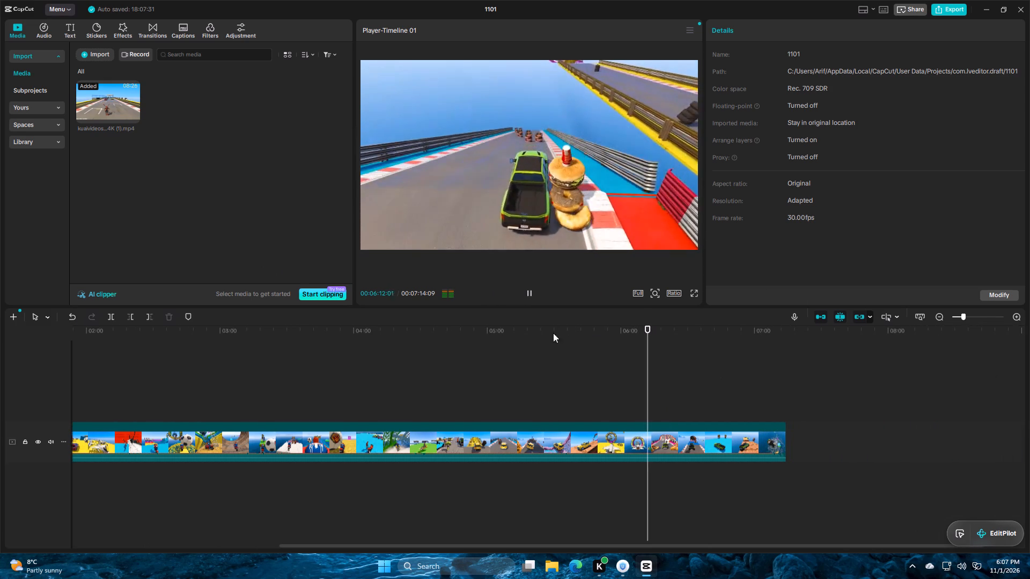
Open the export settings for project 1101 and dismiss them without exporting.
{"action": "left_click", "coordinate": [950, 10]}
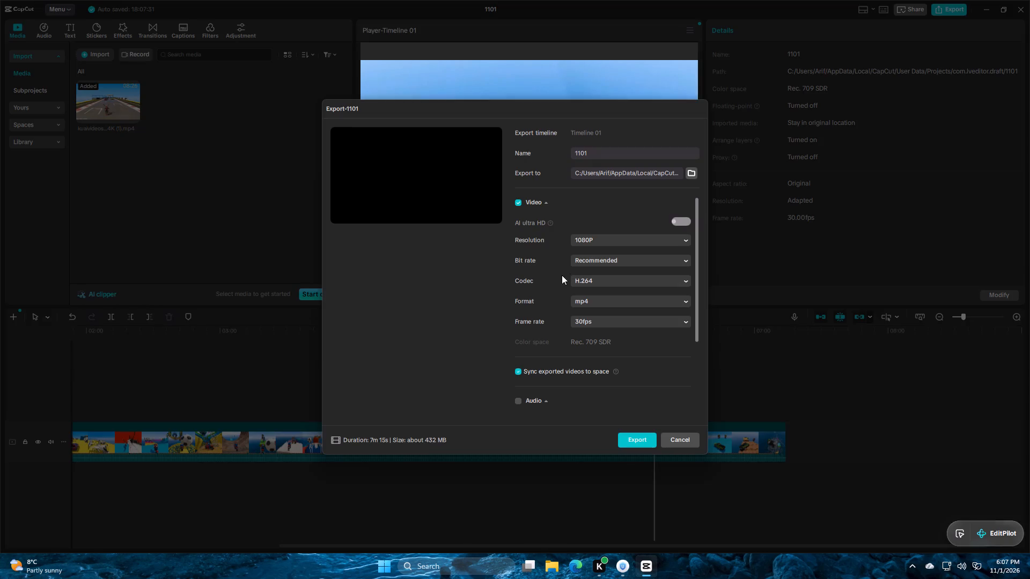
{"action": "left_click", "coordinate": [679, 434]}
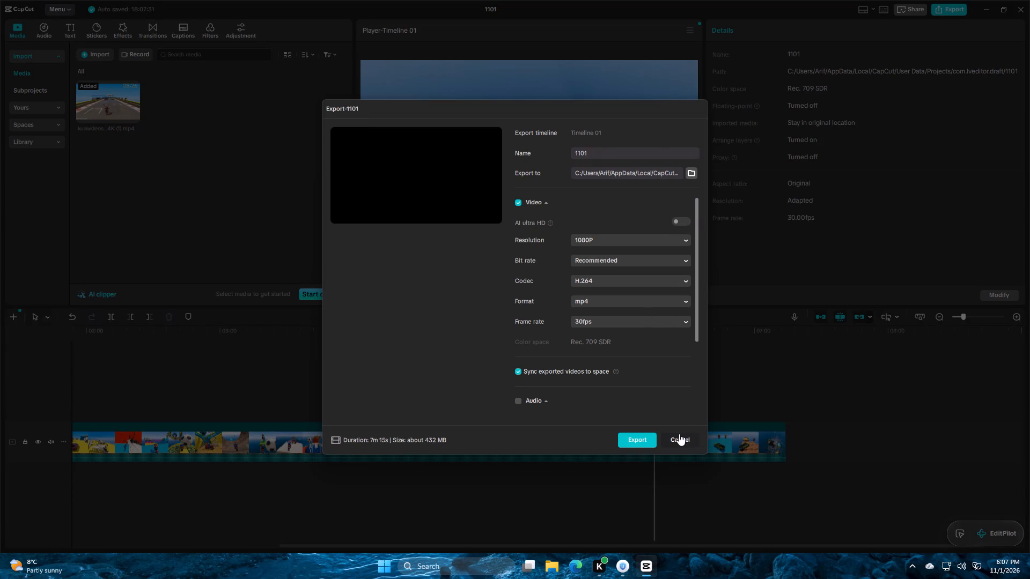
Add the Clear II filter above the compound clip from about 05:08 and extend its end past the clip's end.
{"action": "left_click", "coordinate": [131, 34]}
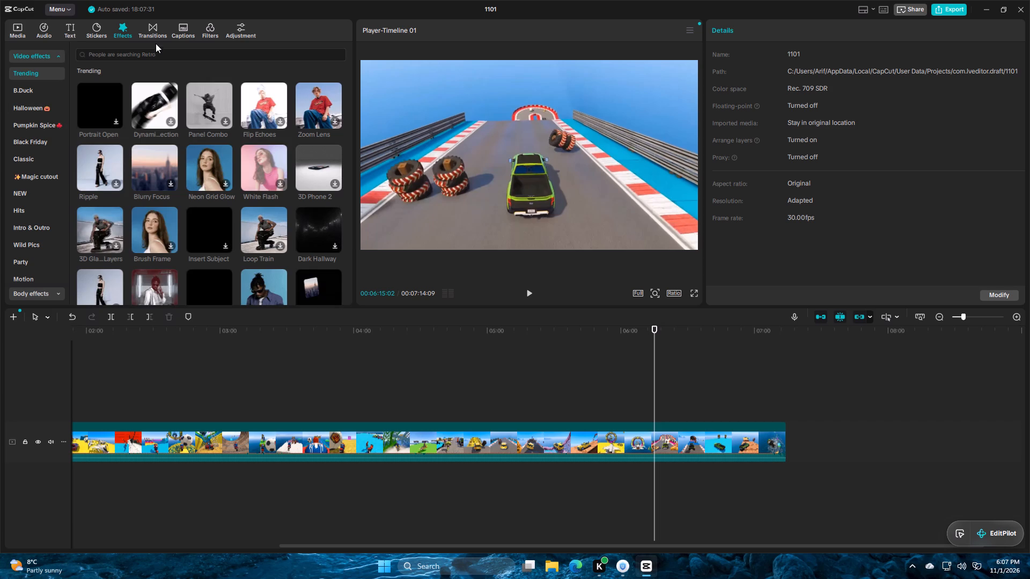
{"action": "left_click", "coordinate": [207, 33]}
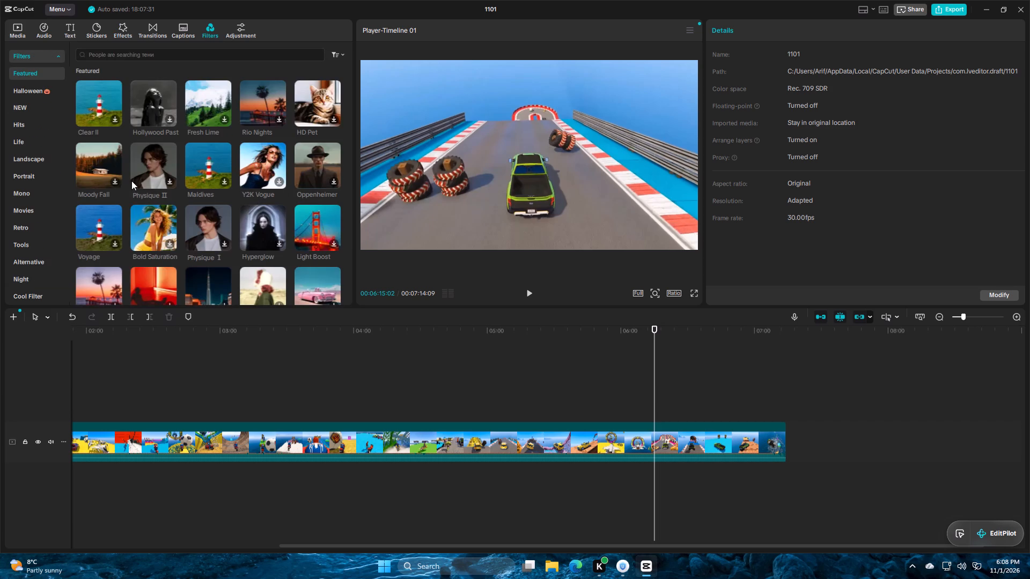
{"action": "left_click", "coordinate": [91, 109]}
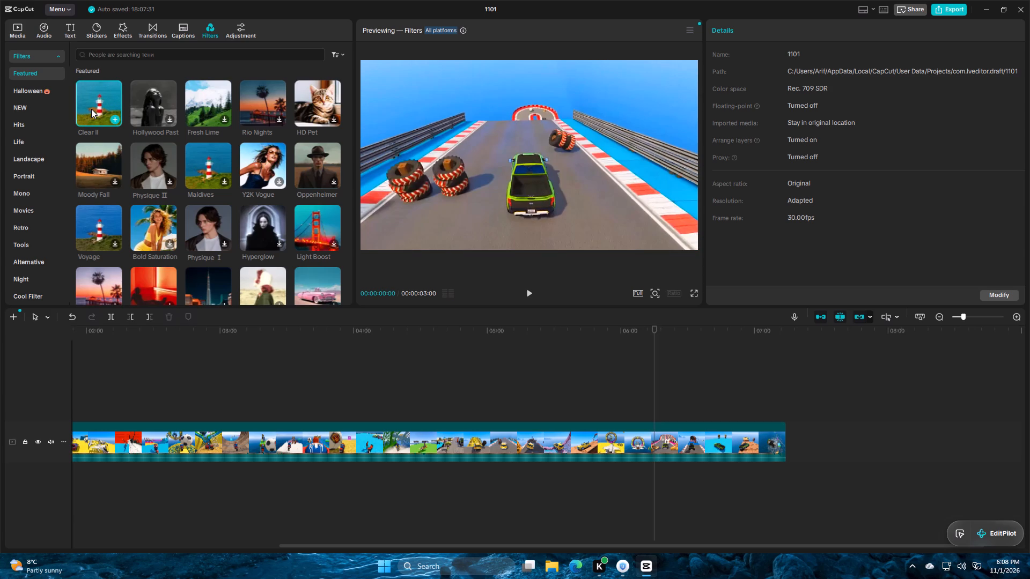
{"action": "left_click_drag", "start_coordinate": [91, 109], "coordinate": [505, 402]}
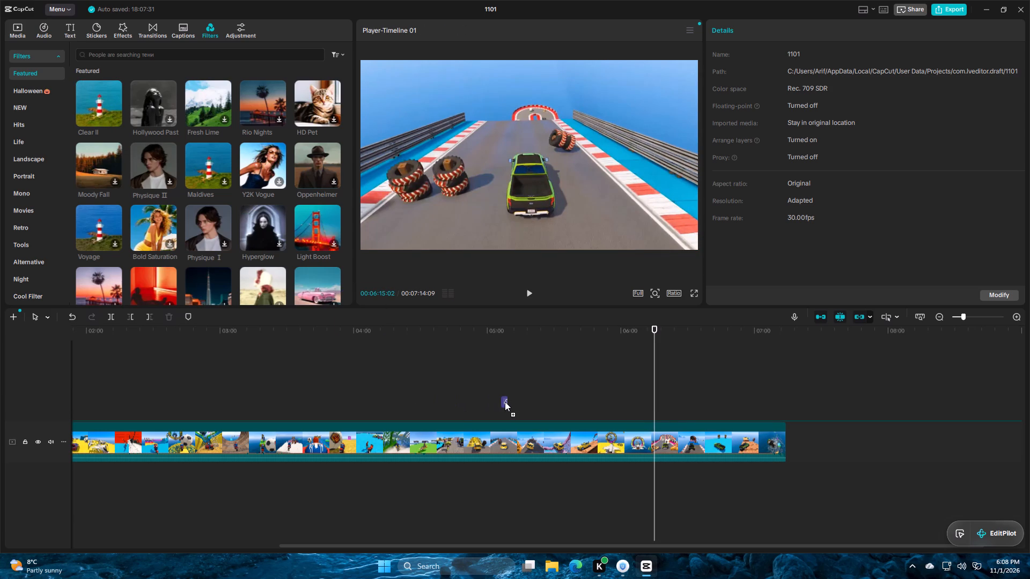
{"action": "left_click_drag", "start_coordinate": [511, 416], "coordinate": [808, 388]}
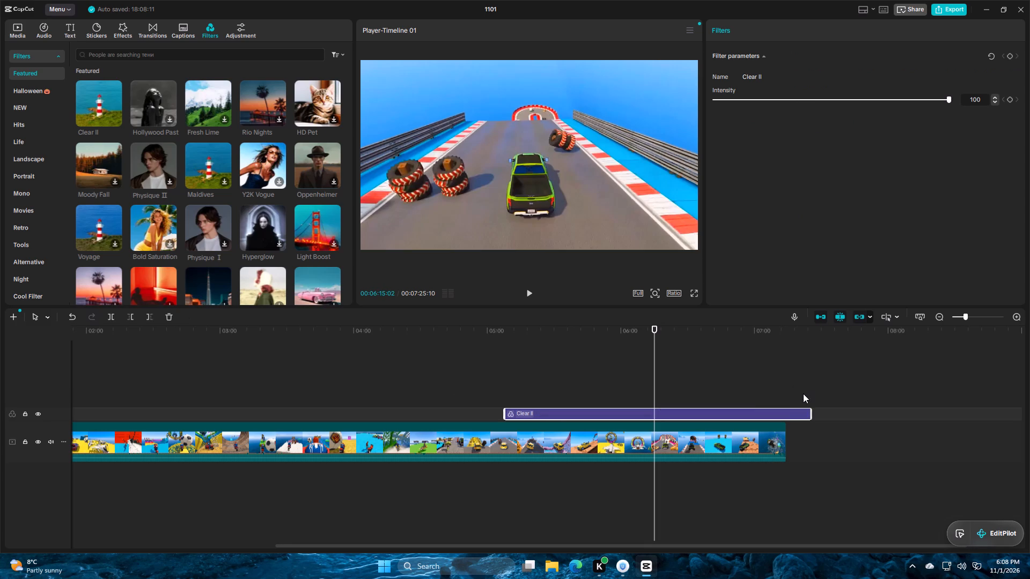
Extend the Clear II filter's start to 00:00 and trim its end to match the compound clip's end.
{"action": "left_click", "coordinate": [479, 390]}
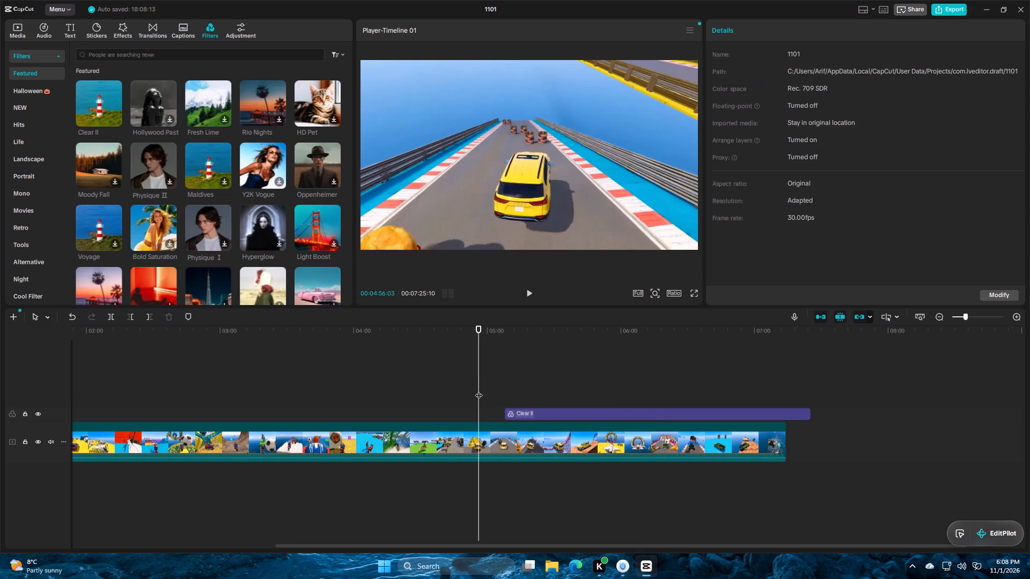
{"action": "left_click", "coordinate": [534, 388]}
{"action": "left_click", "coordinate": [442, 395]}
{"action": "left_click", "coordinate": [533, 397]}
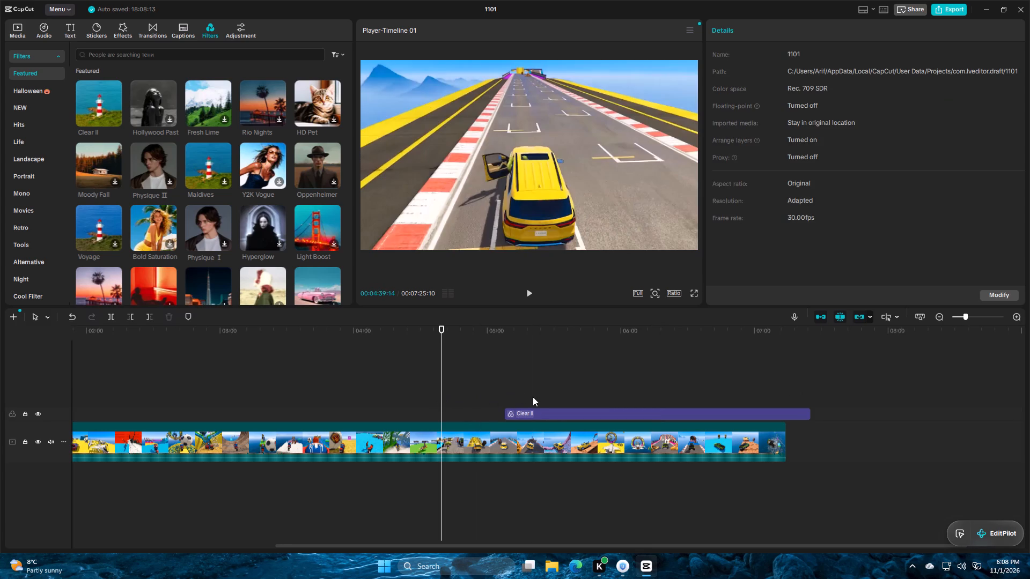
{"action": "left_click", "coordinate": [525, 417]}
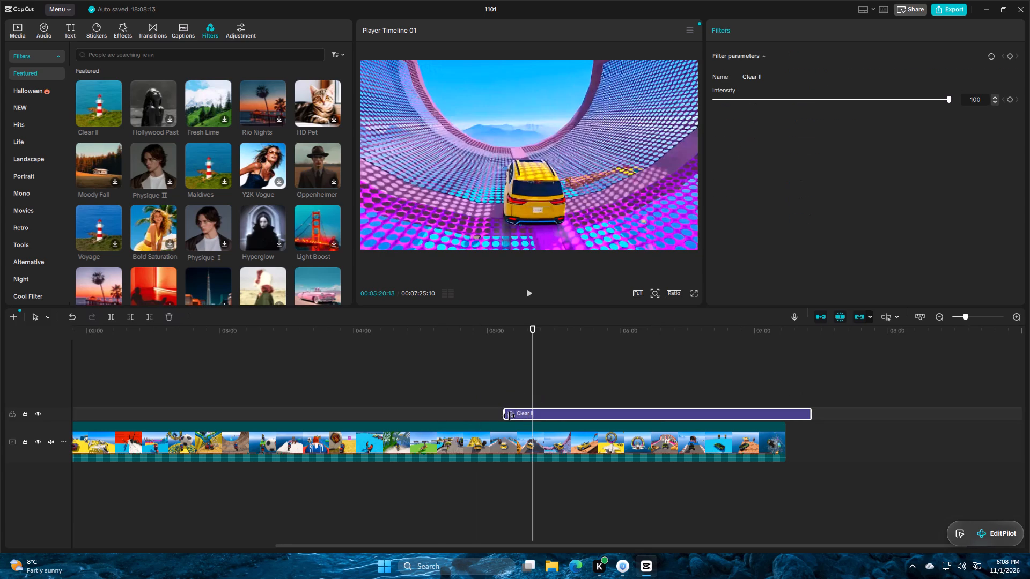
{"action": "left_click_drag", "start_coordinate": [504, 416], "coordinate": [21, 391]}
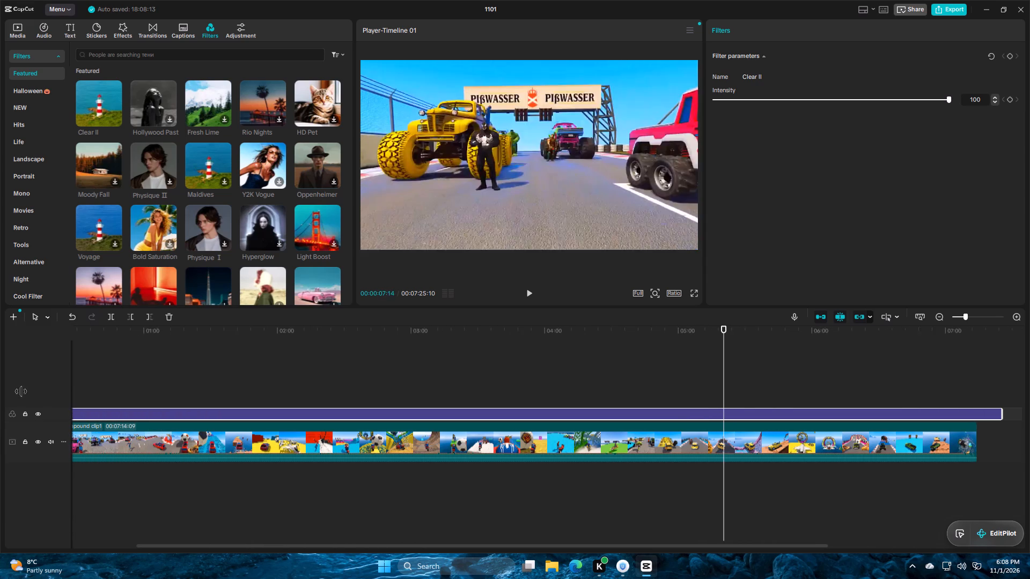
{"action": "left_click_drag", "start_coordinate": [21, 391], "coordinate": [1, 402]}
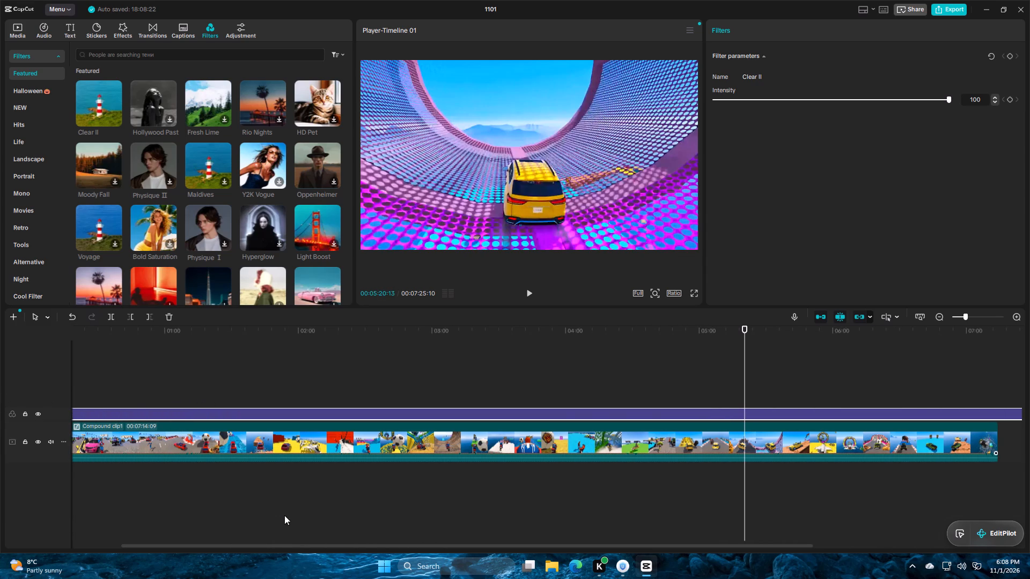
{"action": "scroll", "coordinate": [318, 479], "scroll_direction": "down", "scroll_amount": 9, "text": "ctrl"}
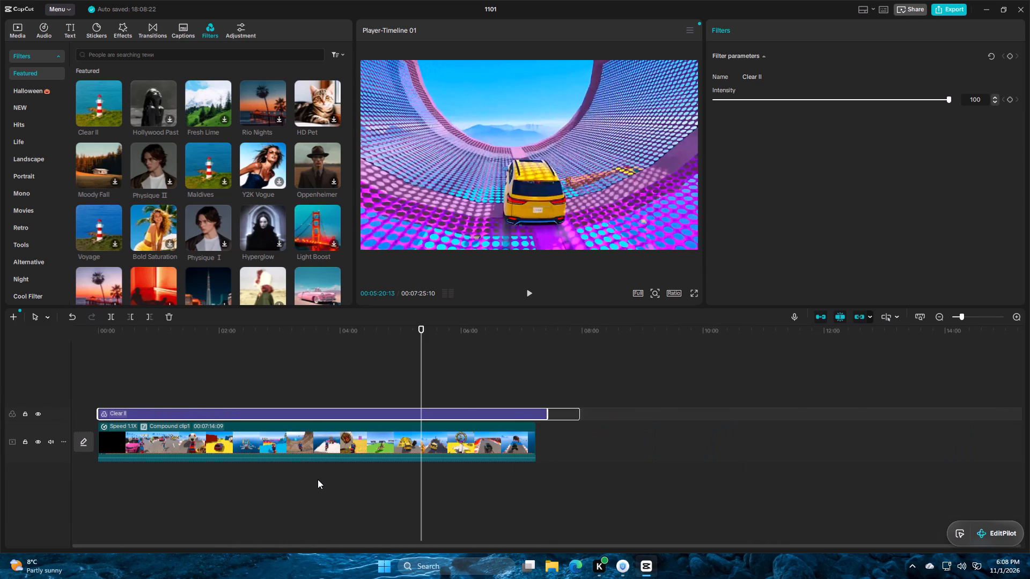
{"action": "left_click_drag", "start_coordinate": [547, 413], "coordinate": [532, 418]}
Play the filtered compound clip from about 06:53 and 07:03 to its end, and examine the closing frames closely.
{"action": "left_click", "coordinate": [515, 385]}
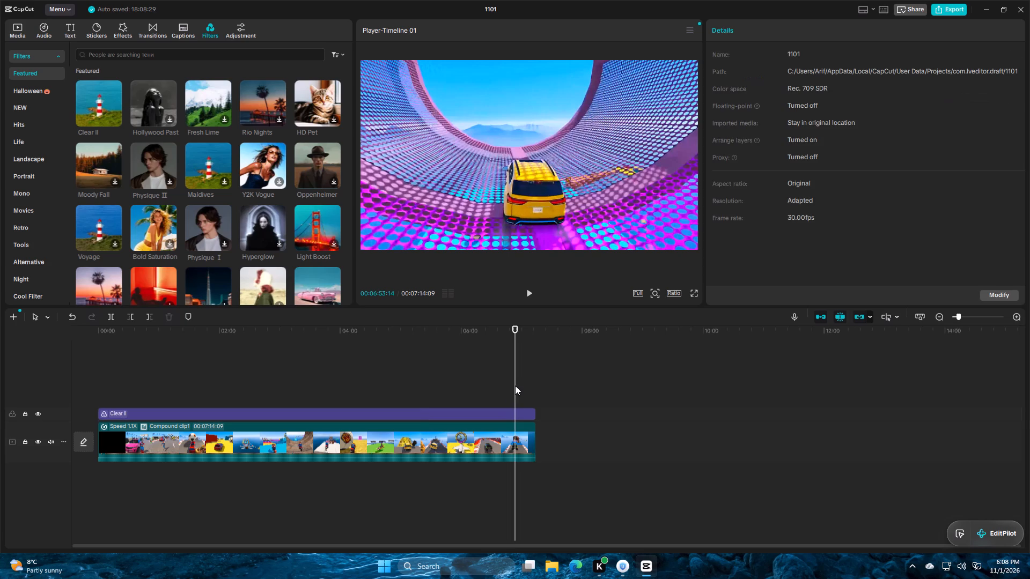
{"action": "left_click", "coordinate": [531, 292]}
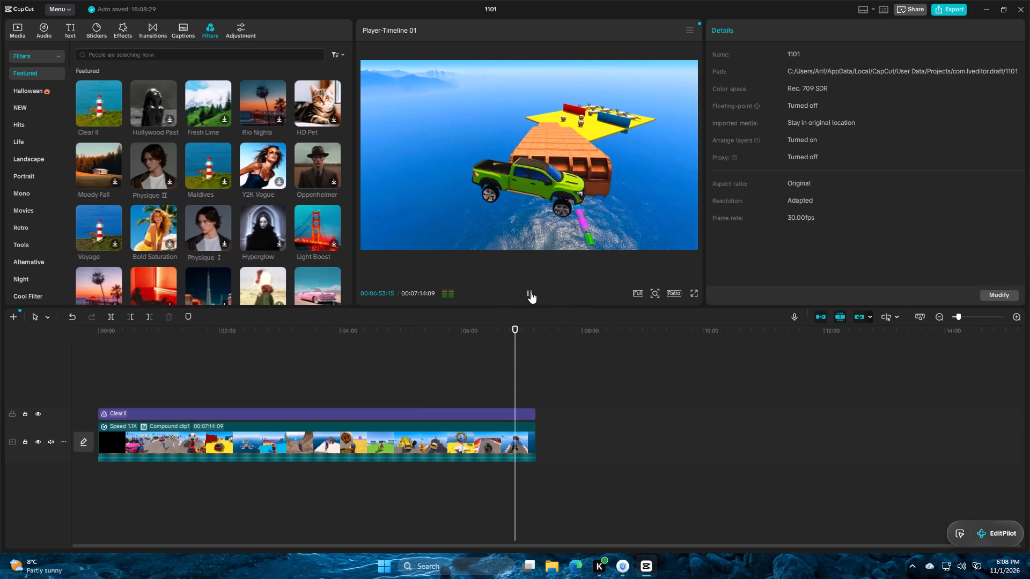
{"action": "left_click", "coordinate": [522, 385]}
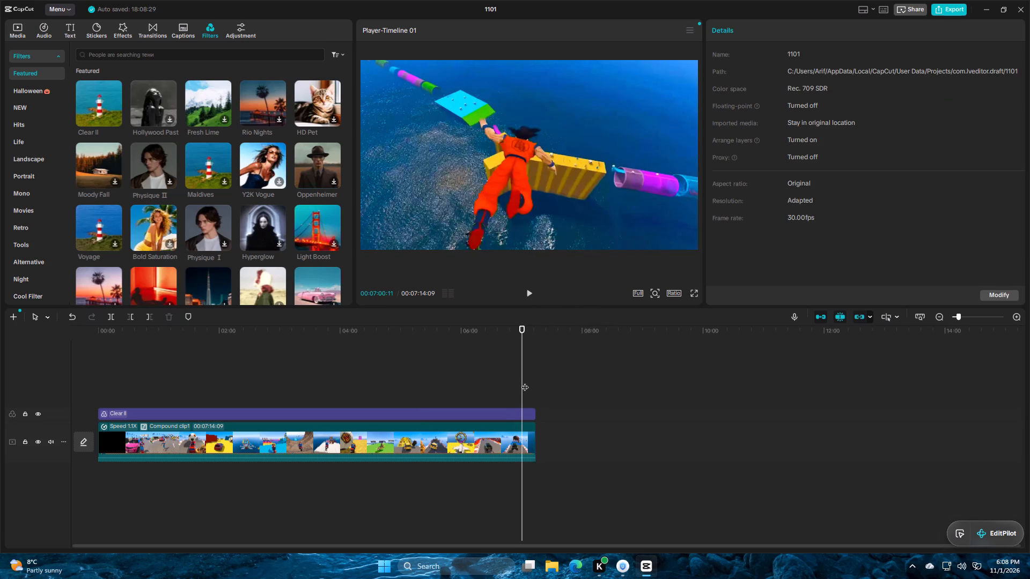
{"action": "left_click", "coordinate": [525, 380]}
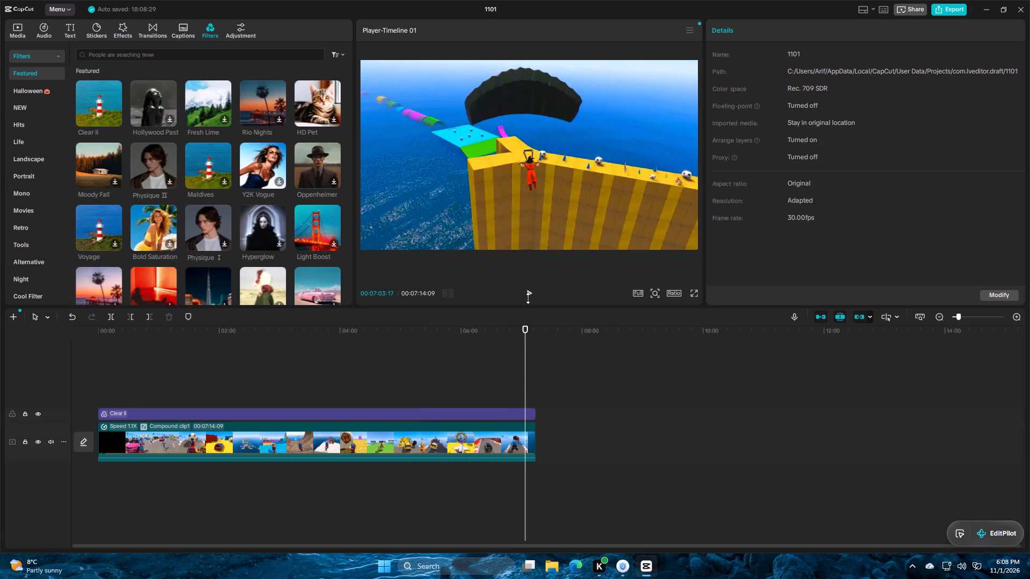
{"action": "left_click", "coordinate": [528, 299]}
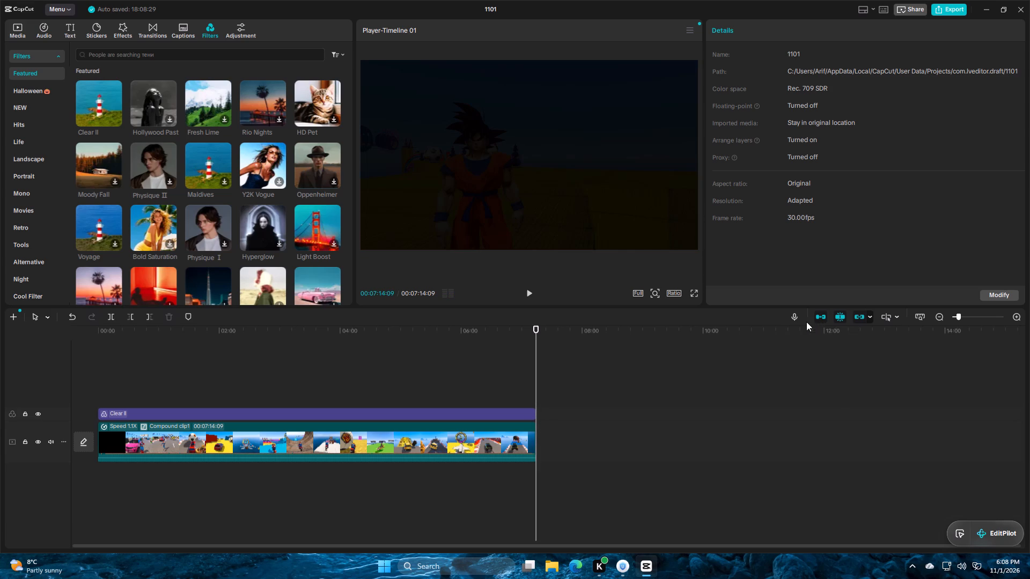
{"action": "scroll", "coordinate": [739, 348], "scroll_direction": "up", "scroll_amount": 4, "text": "ctrl"}
{"action": "scroll", "coordinate": [739, 348], "scroll_direction": "up", "scroll_amount": 20, "text": "ctrl"}
{"action": "scroll", "coordinate": [739, 348], "scroll_direction": "up", "scroll_amount": 9, "text": "ctrl"}
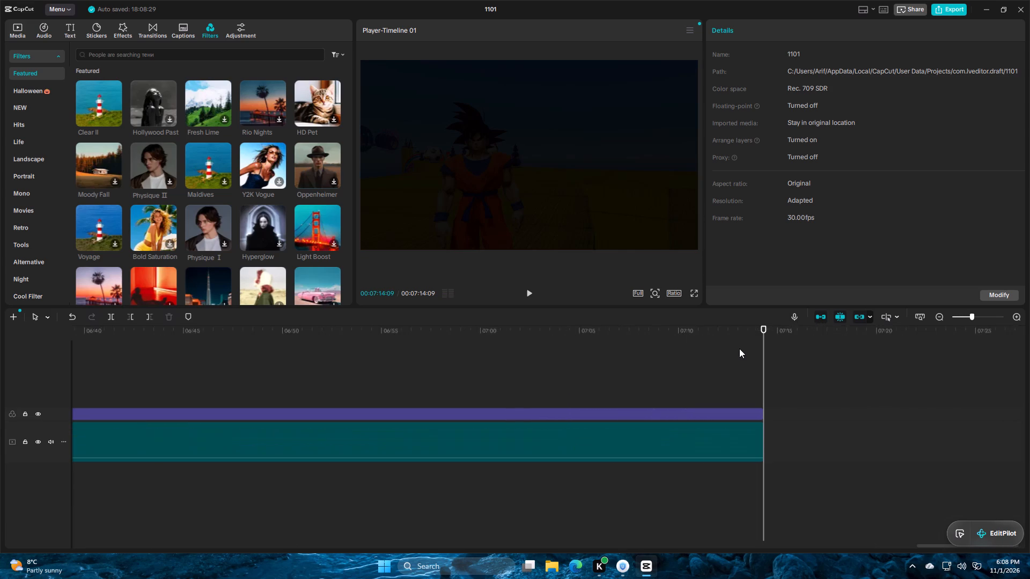
{"action": "scroll", "coordinate": [739, 348], "scroll_direction": "up", "scroll_amount": 20, "text": "ctrl"}
{"action": "scroll", "coordinate": [739, 348], "scroll_direction": "up", "scroll_amount": 5, "text": "ctrl"}
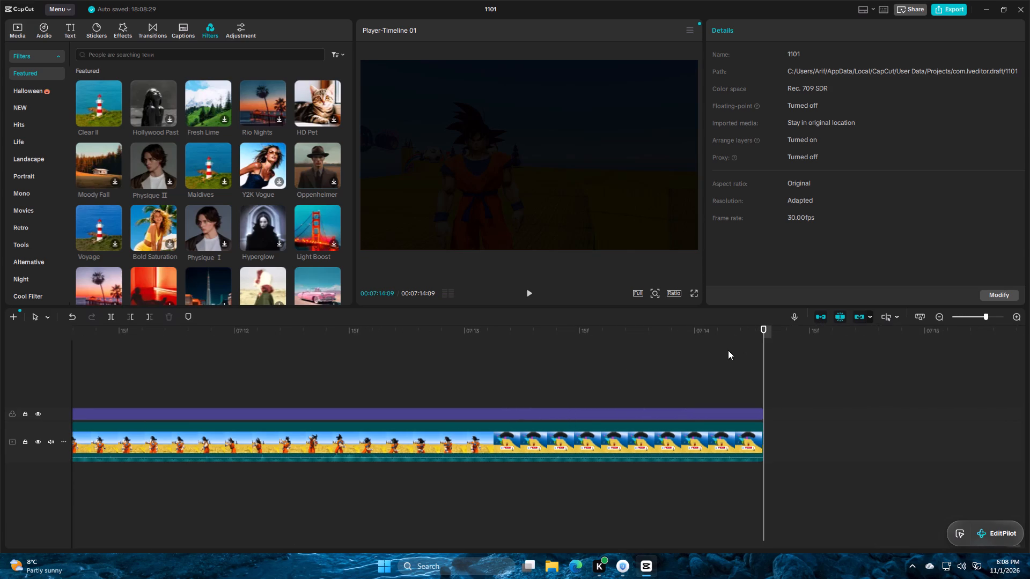
Open the export settings for project 1101 and choose 2K resolution and a 50fps frame rate.
{"action": "left_click", "coordinate": [942, 11]}
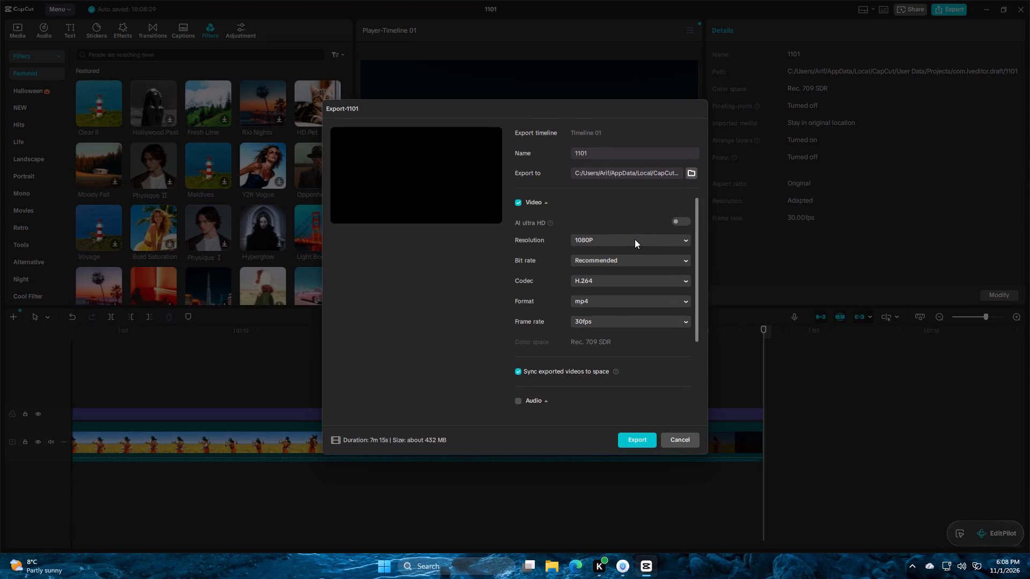
{"action": "left_click", "coordinate": [635, 239]}
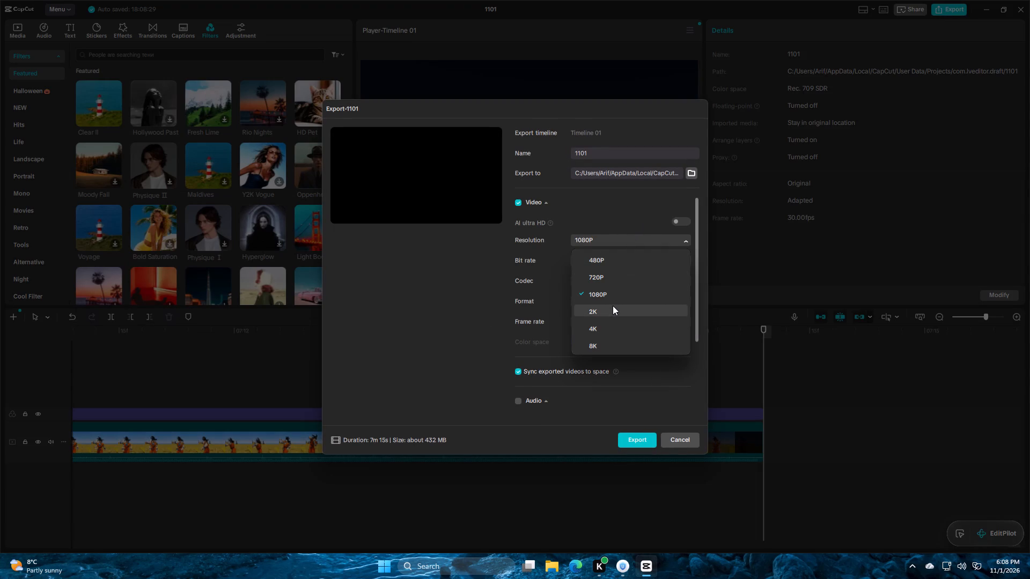
{"action": "left_click", "coordinate": [613, 306]}
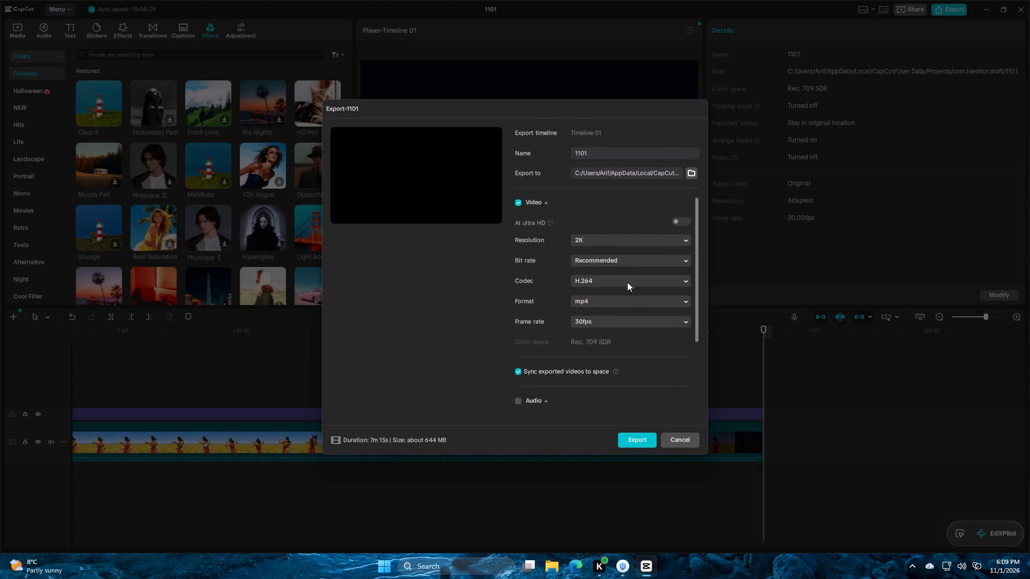
{"action": "left_click", "coordinate": [623, 325]}
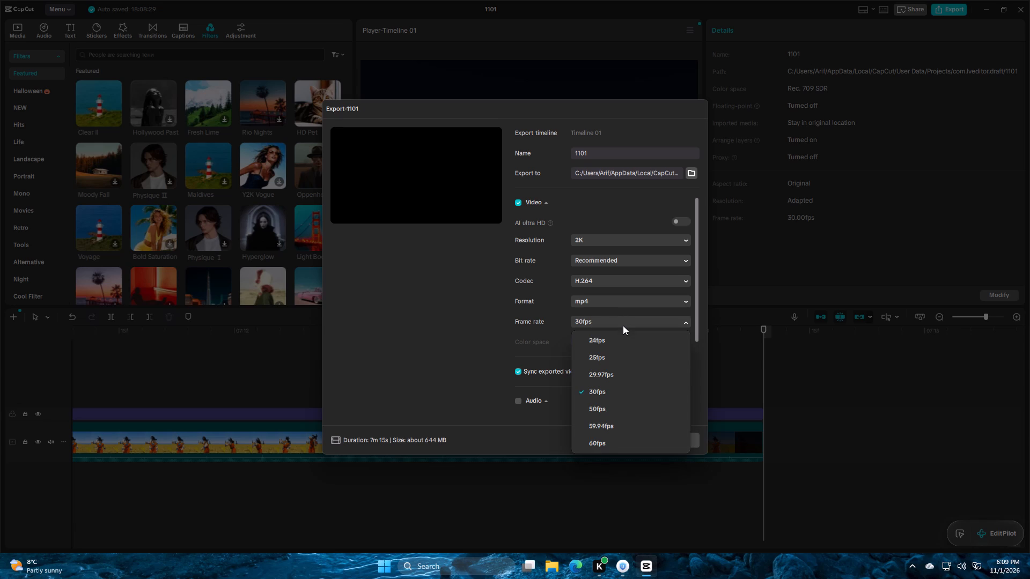
{"action": "left_click", "coordinate": [600, 414]}
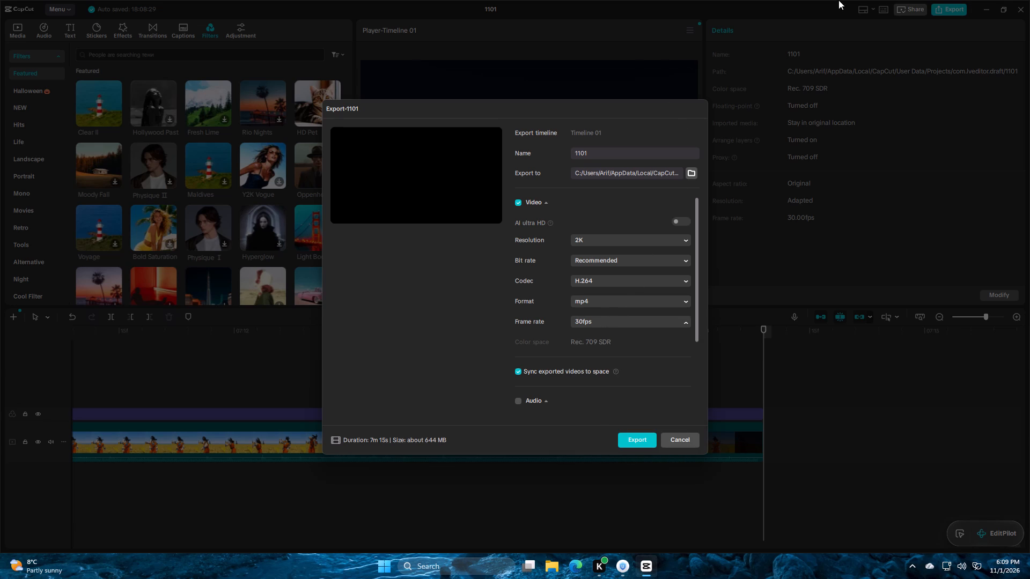
Set the export resolution to 1080P and the frame rate to 60fps, and start exporting project 1101.
{"action": "left_click", "coordinate": [610, 242]}
{"action": "left_click", "coordinate": [607, 293]}
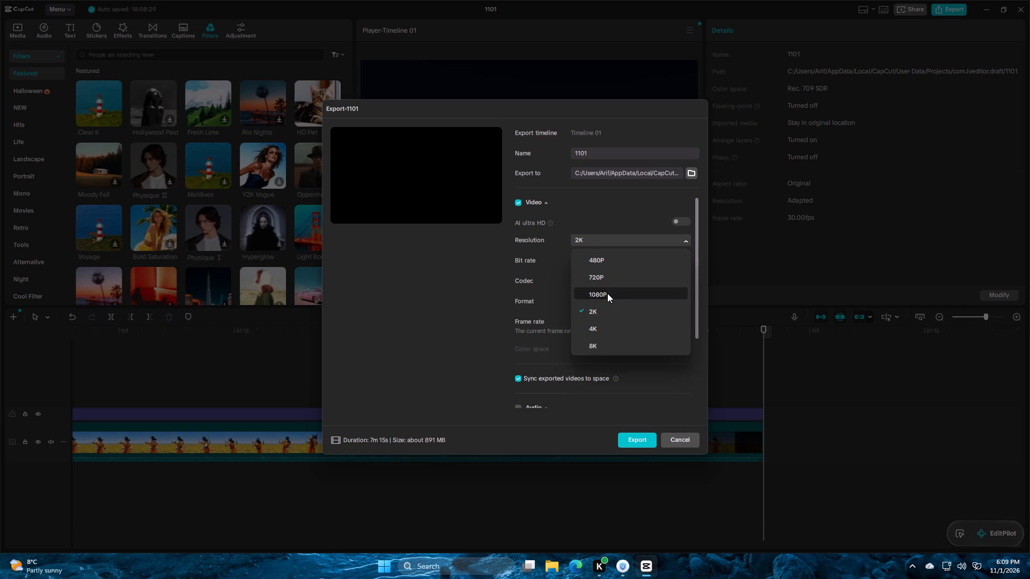
{"action": "left_click", "coordinate": [606, 318]}
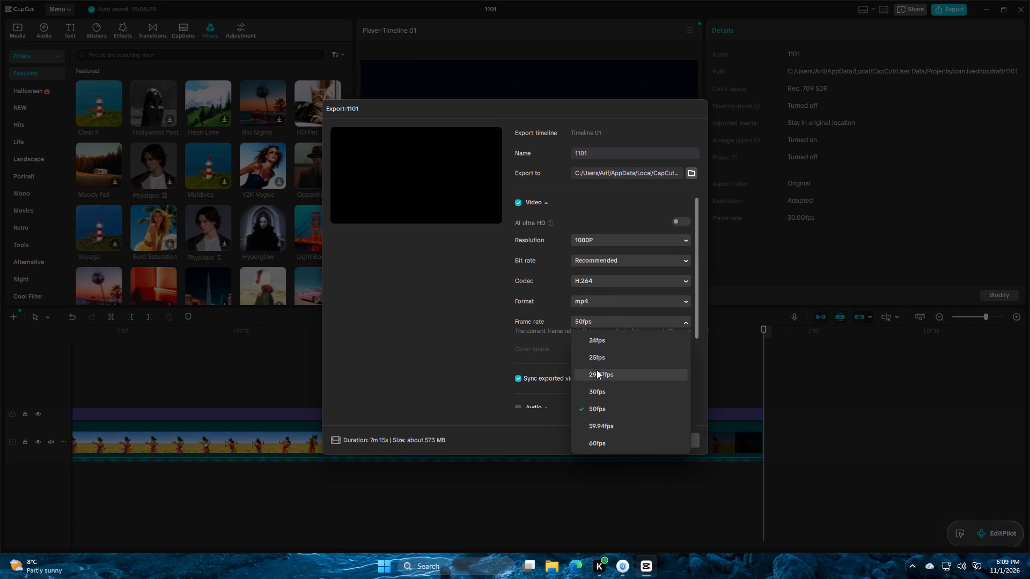
{"action": "left_click", "coordinate": [601, 441]}
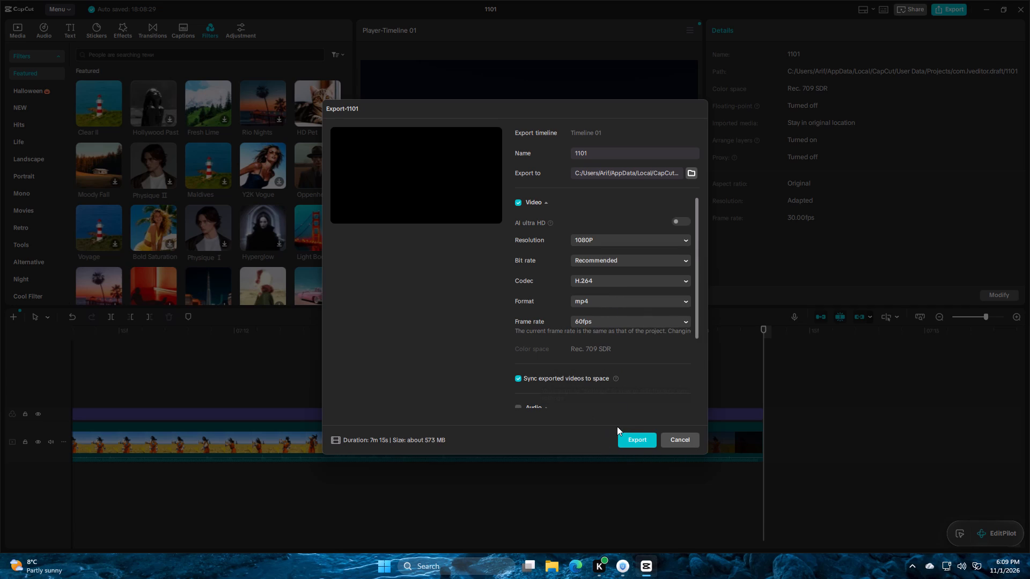
{"action": "left_click", "coordinate": [638, 438]}
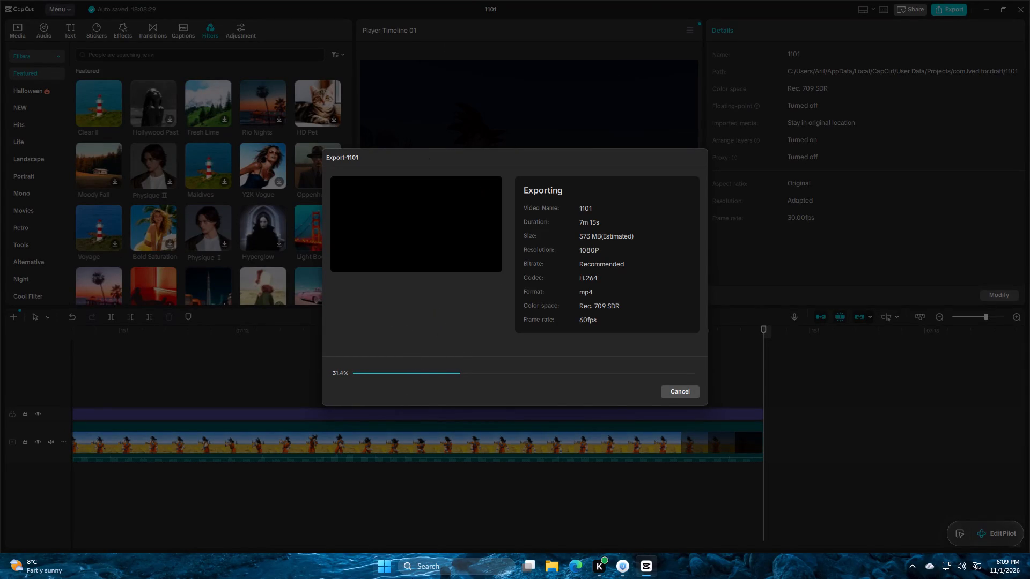
Switch to the Urban VPN window to check its connection.
{"action": "left_click", "coordinate": [621, 560]}
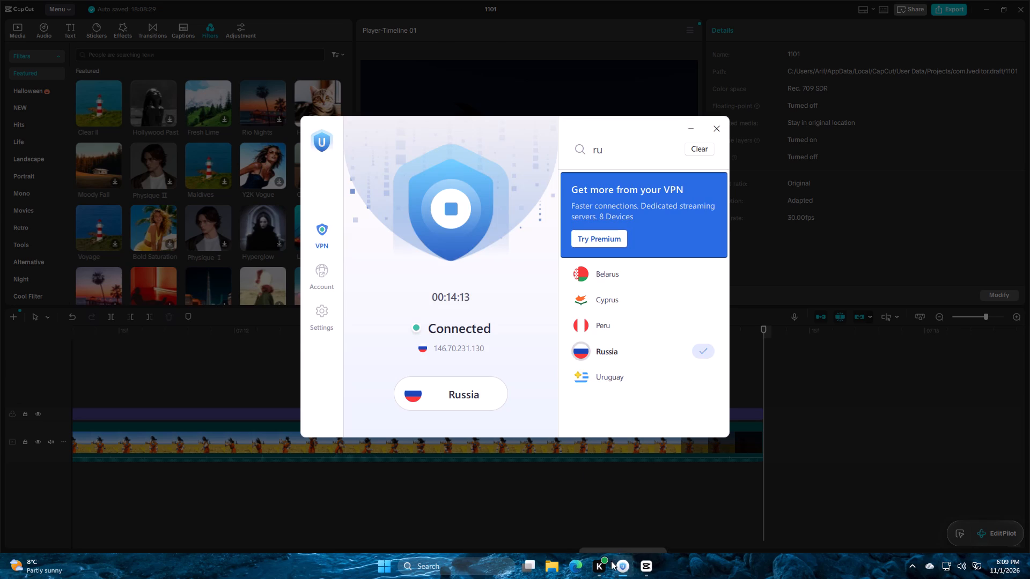